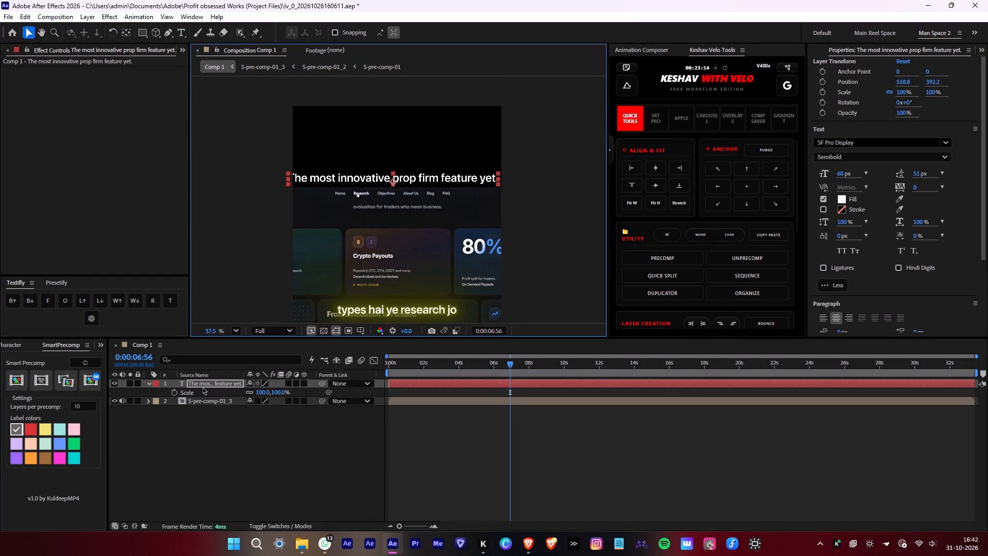
pyautogui.moveTo(260, 388); pyautogui.dragTo(251, 386)
pyautogui.moveTo(259, 392); pyautogui.dragTo(251, 392)
# Recolour the words "prop firm feature yet." in the header to cyan 00FCFF.
pyautogui.doubleClick(376, 181)
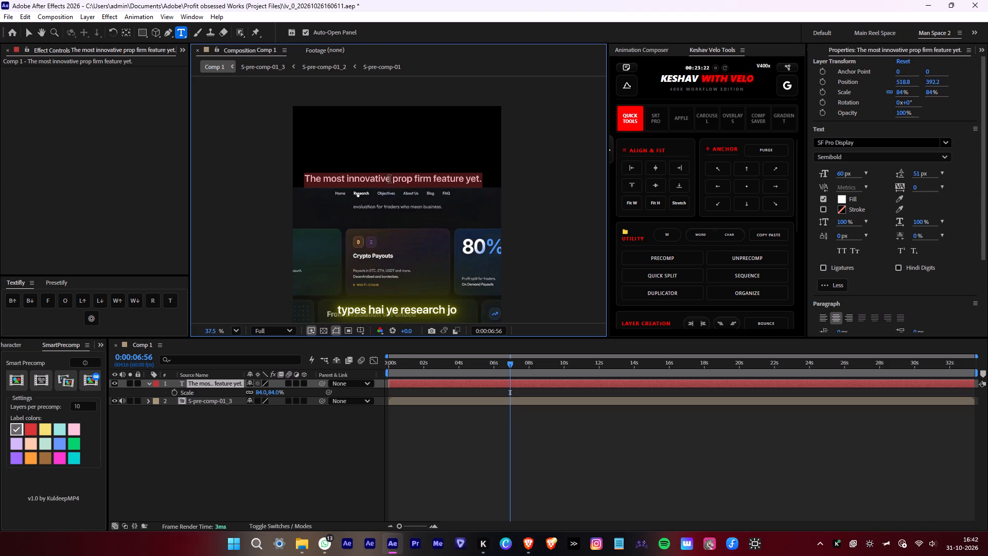
pyautogui.moveTo(391, 178); pyautogui.dragTo(493, 177)
pyautogui.click(841, 199)
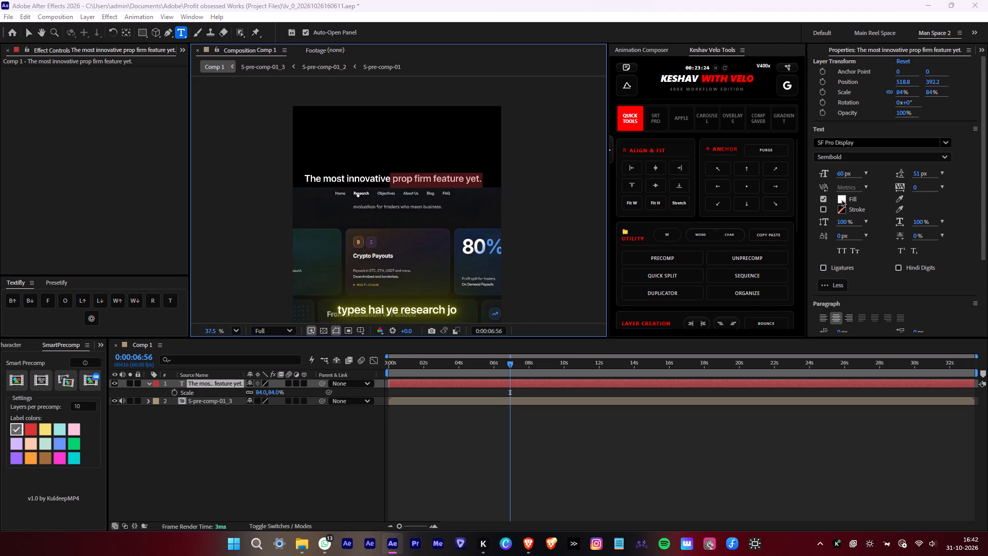
pyautogui.moveTo(675, 259); pyautogui.dragTo(673, 249)
pyautogui.moveTo(609, 211); pyautogui.dragTo(717, 173)
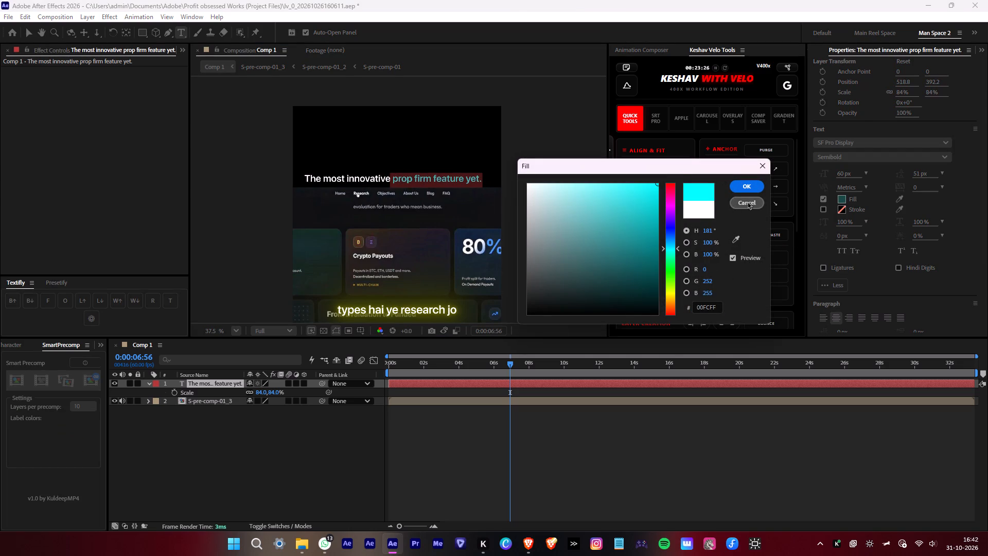
pyautogui.click(756, 187)
pyautogui.click(527, 462)
# Apply the saved "head" effect preset to the header text layer and check it in the full frame.
pyautogui.click(554, 385)
pyautogui.hotkey('ctrl', 'space')
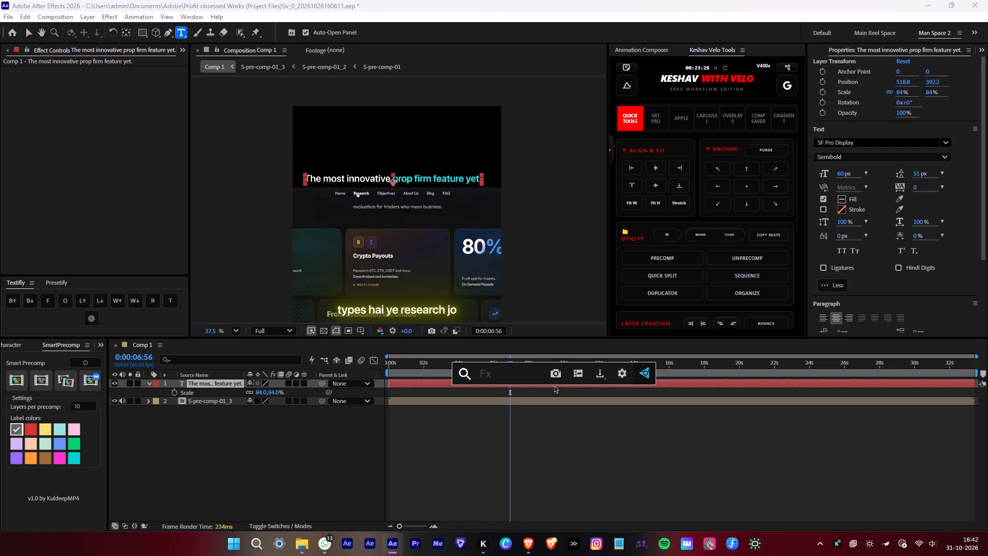
pyautogui.write('head')
pyautogui.press('Return')
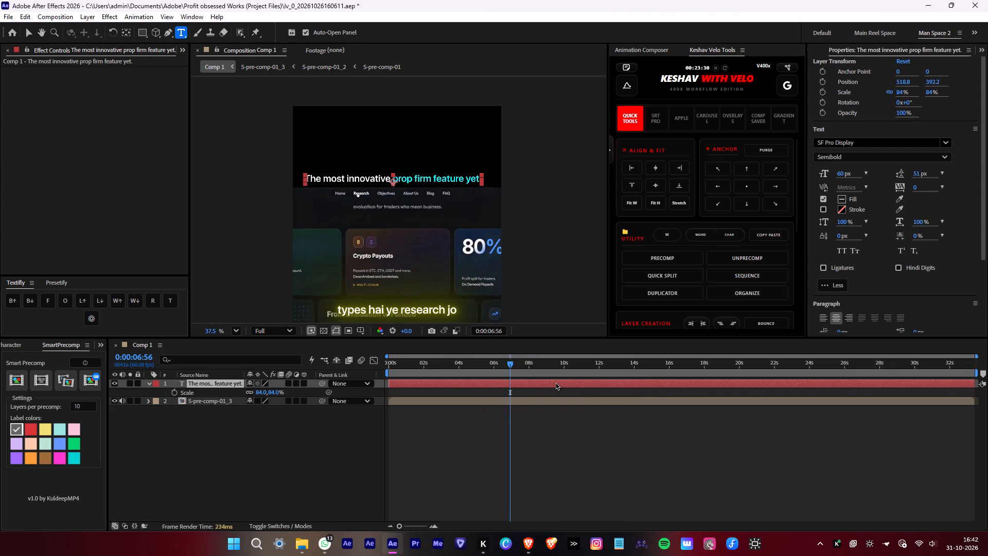
pyautogui.click(485, 461)
pyautogui.click(238, 333)
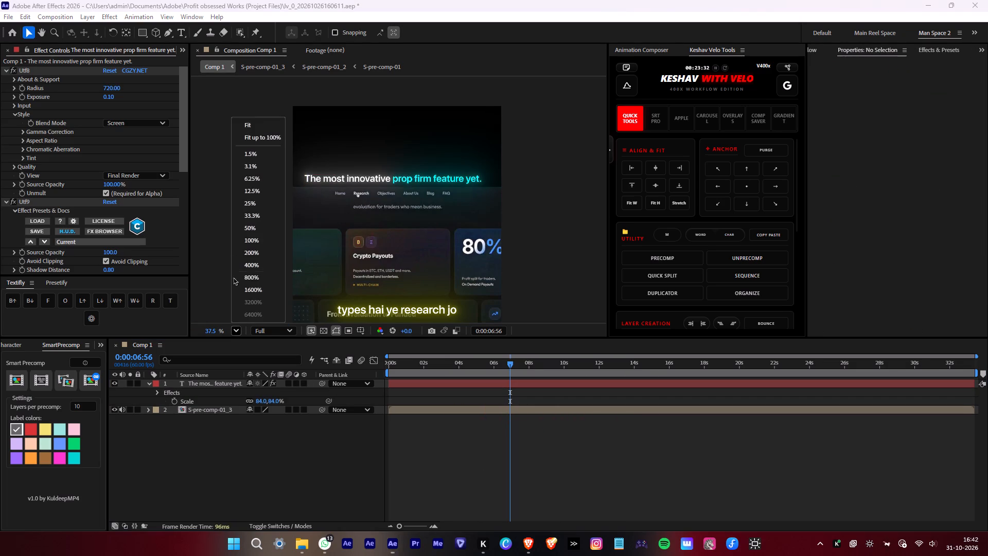
pyautogui.click(246, 130)
# Open the Music folder in File Explorer and preview the dreamsoda "Good For You x One Of The Girls" track.
pyautogui.click(307, 537)
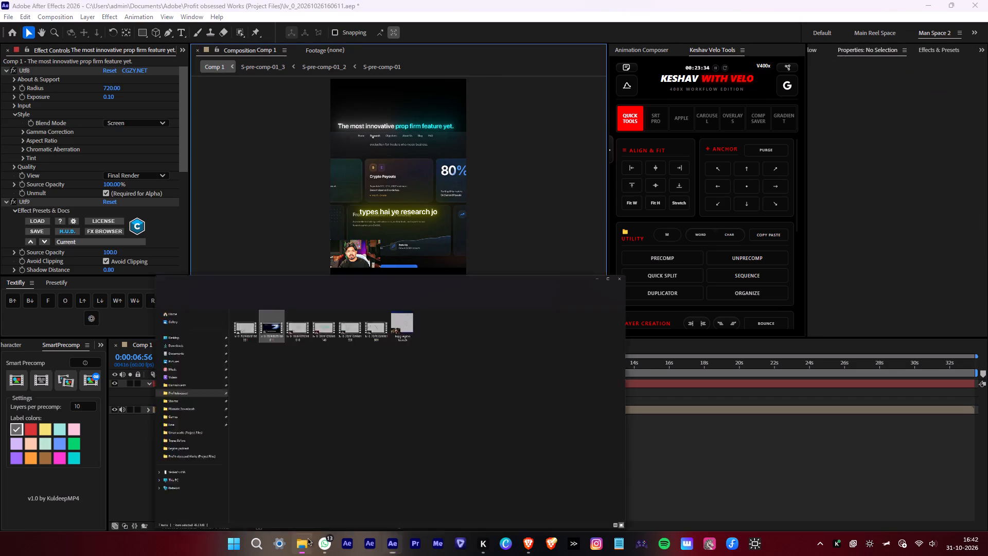
pyautogui.click(105, 198)
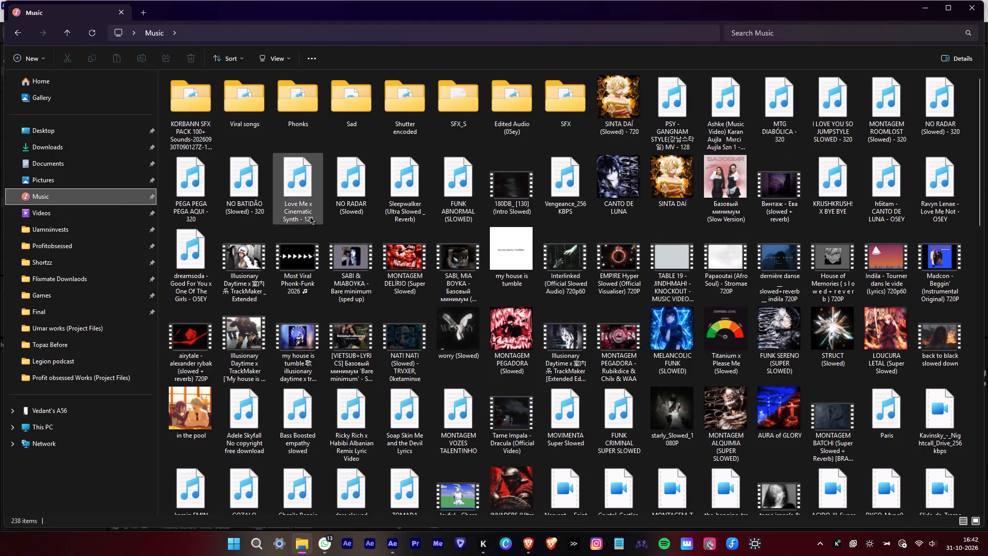
pyautogui.doubleClick(211, 264)
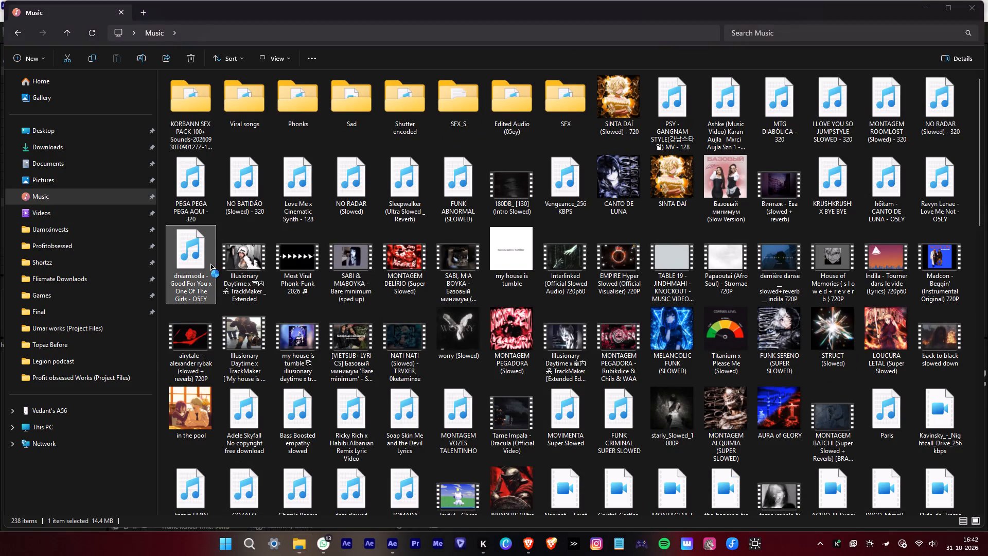
pyautogui.click(958, 9)
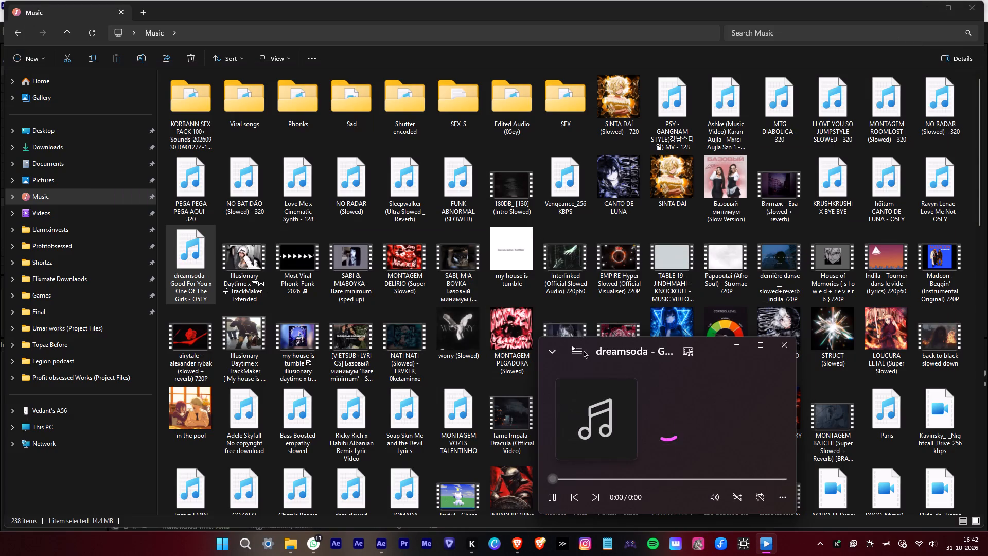
pyautogui.scroll(-5, 651, 405)
pyautogui.scroll(4, 715, 422)
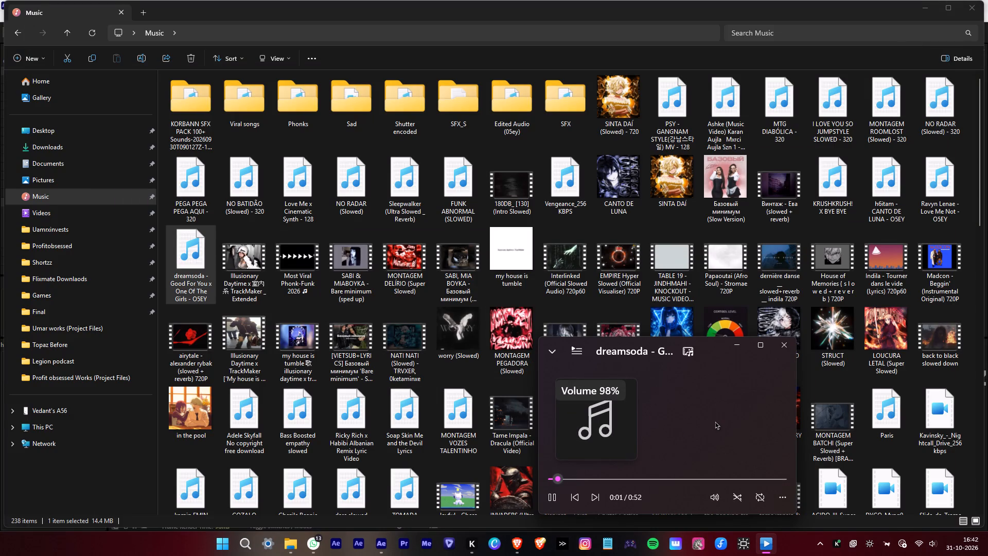
pyautogui.scroll(7, 715, 421)
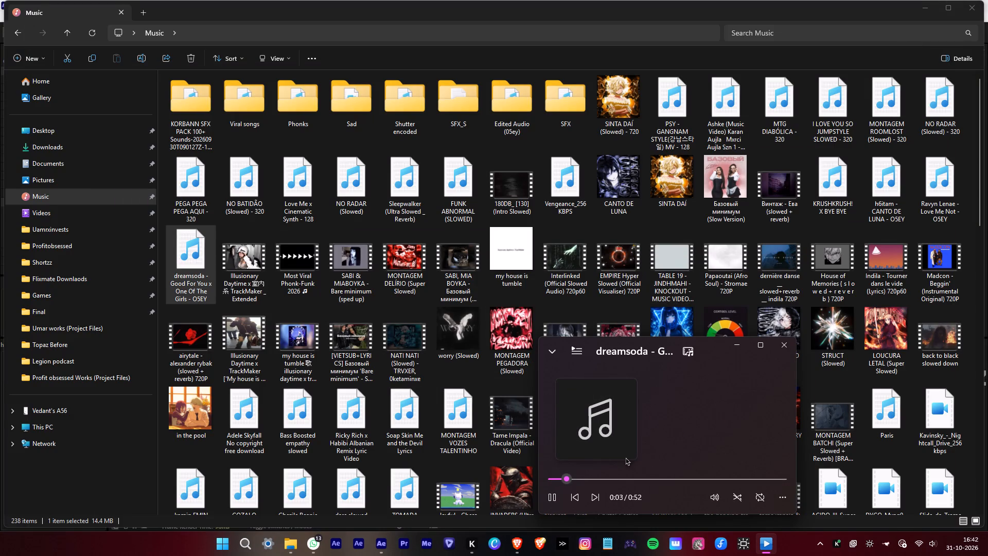
pyautogui.click(622, 483)
pyautogui.scroll(-6, 687, 427)
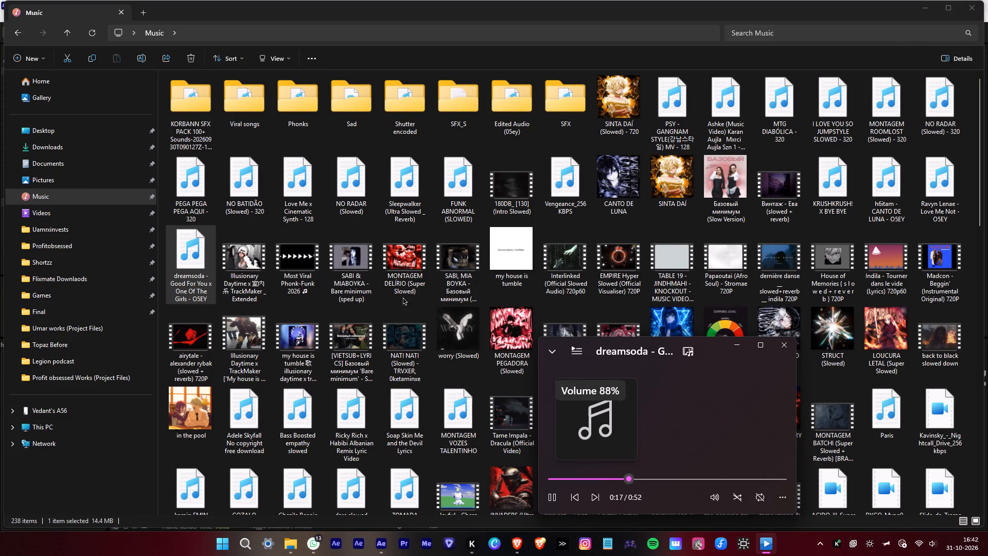
# Preview the Madcon "Beggin'" instrumental and "worry (Slowed)" as background music, lowering the playback volume.
pyautogui.doubleClick(938, 298)
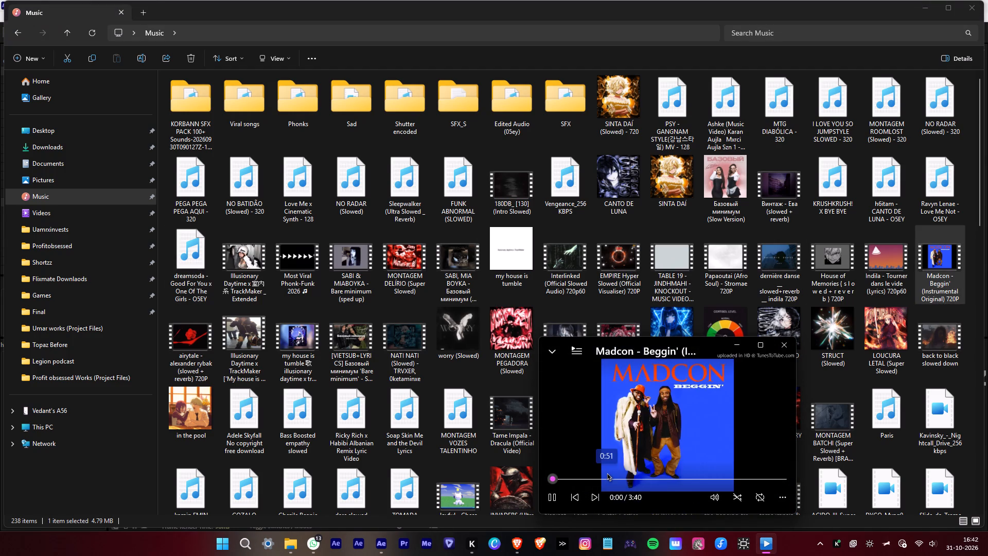
pyautogui.click(607, 473)
pyautogui.click(664, 476)
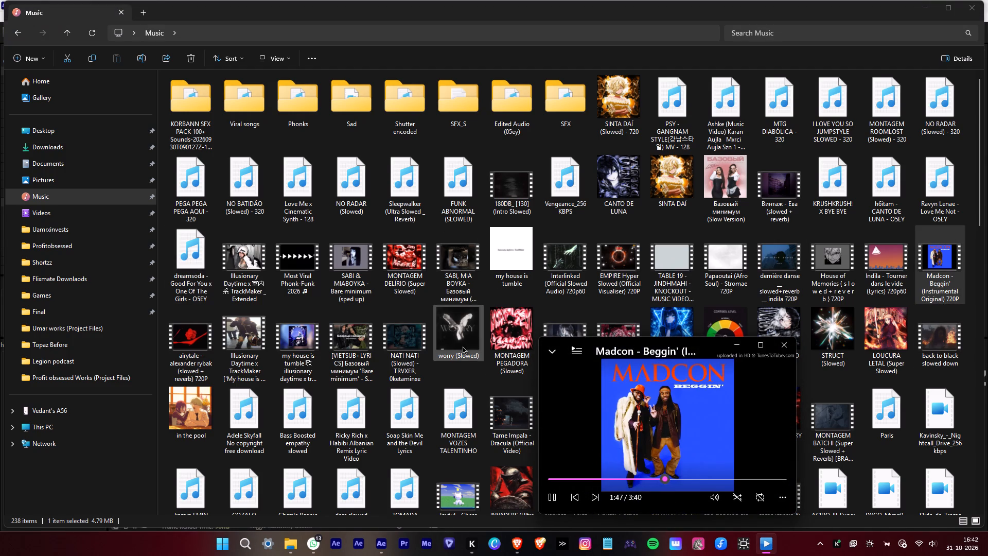
pyautogui.doubleClick(461, 344)
pyautogui.moveTo(698, 366); pyautogui.dragTo(911, 340)
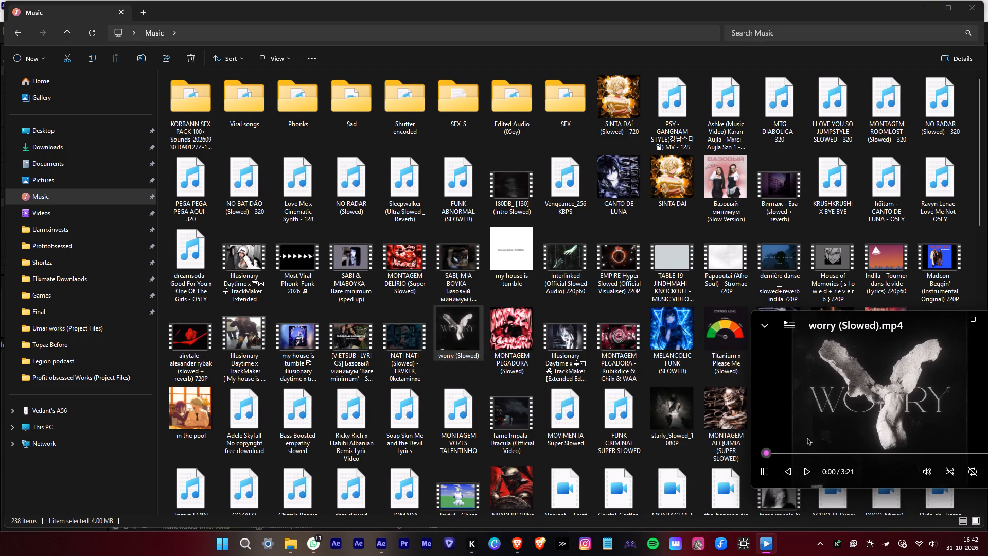
pyautogui.click(827, 448)
pyautogui.moveTo(871, 318); pyautogui.dragTo(768, 173)
pyautogui.scroll(-9, 783, 210)
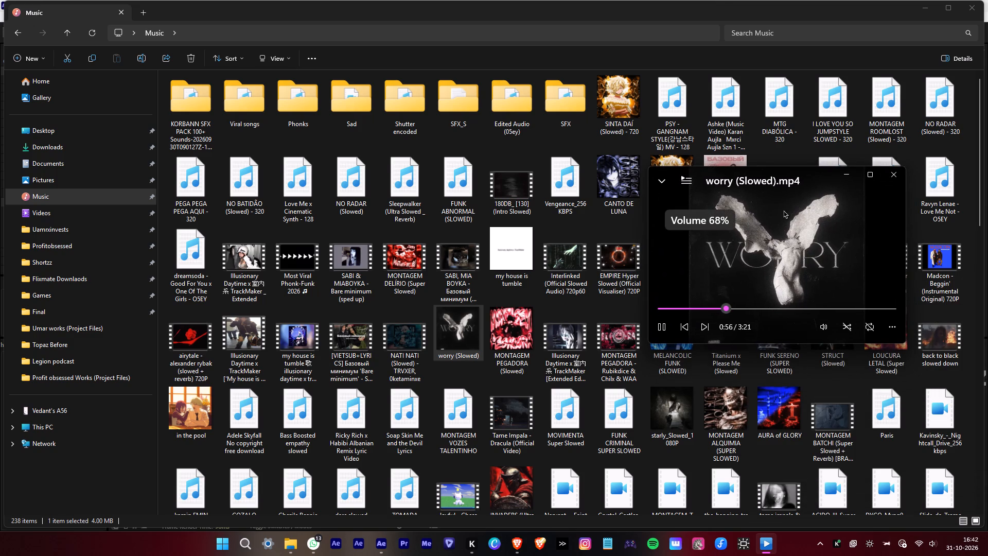
pyautogui.scroll(-6, 783, 210)
# Preview "MONTAGEM PEGADORA - Rubikdice & Chilx & WAA" and Kavinsky's "Nightcall" at several points.
pyautogui.doubleClick(613, 356)
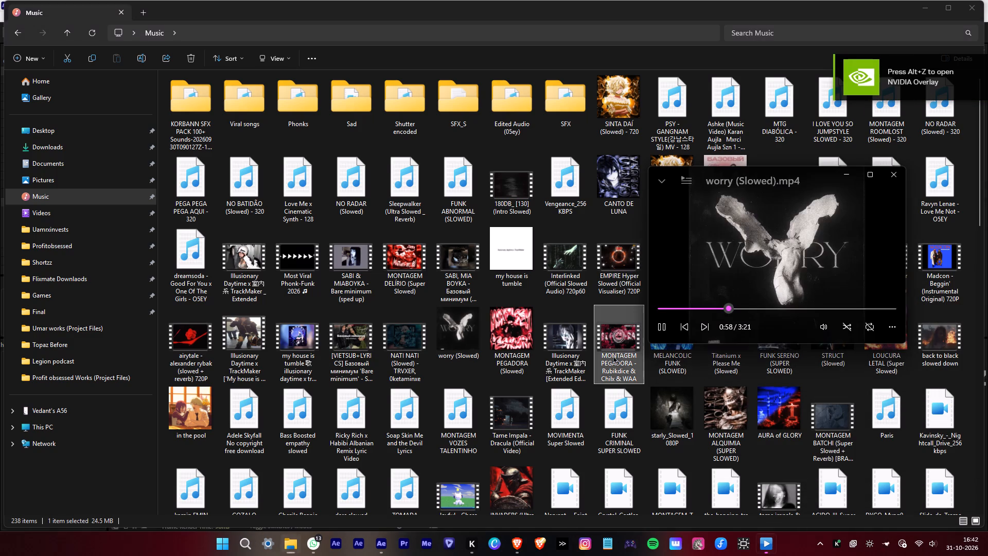
pyautogui.moveTo(754, 184); pyautogui.dragTo(671, 136)
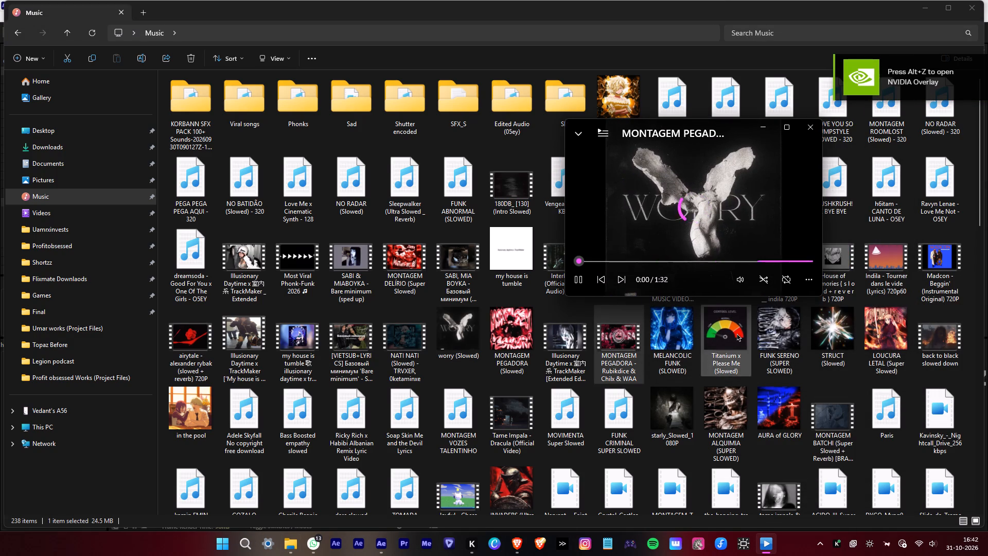
pyautogui.click(655, 276)
pyautogui.click(666, 265)
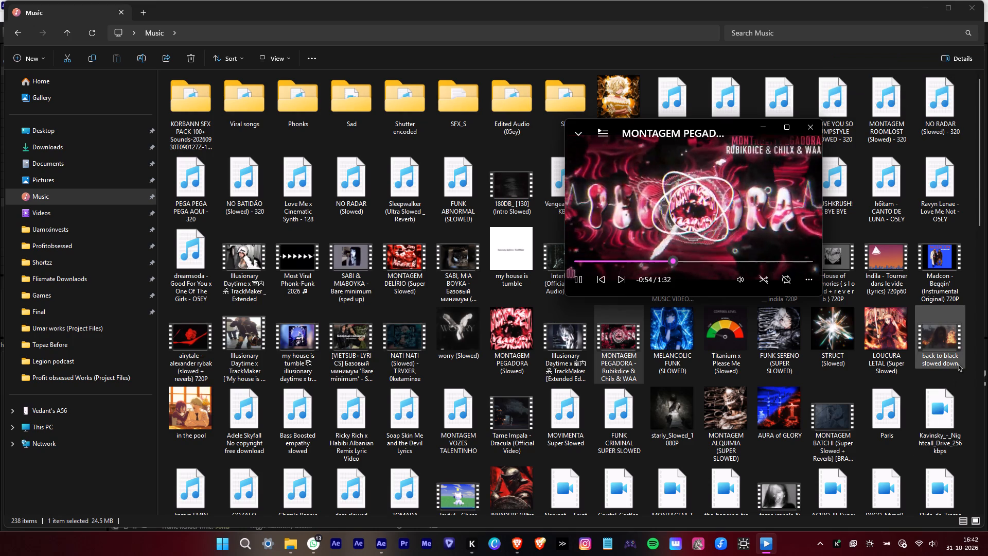
pyautogui.doubleClick(946, 410)
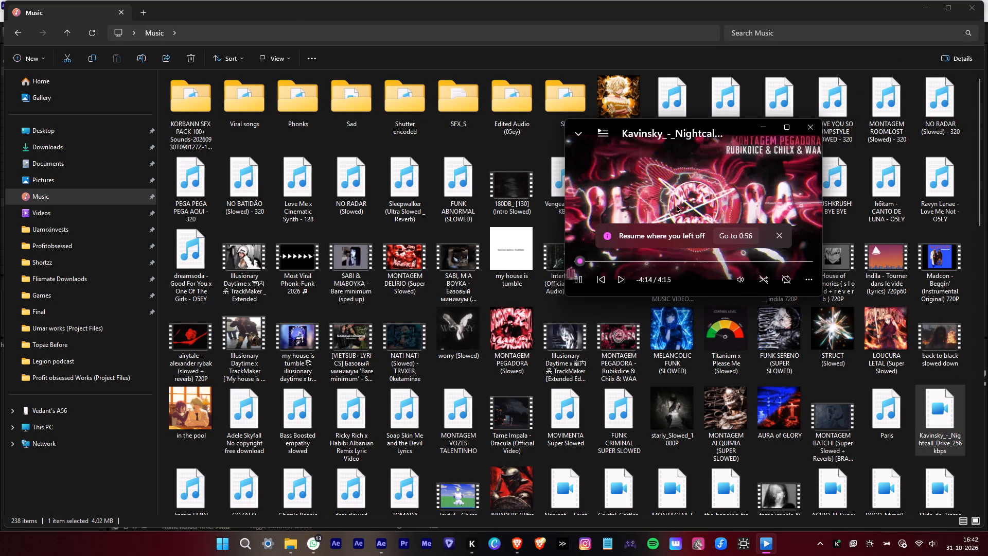
pyautogui.click(657, 258)
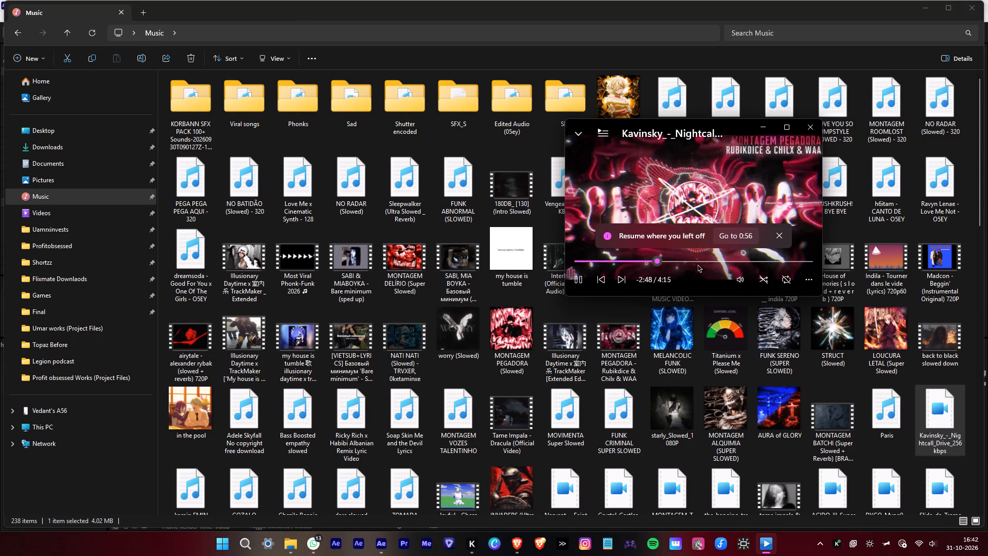
pyautogui.click(698, 264)
# Preview "Soap Skin Me and the Devil Lyrics" and the "Ricky Rich x Habibi Albanian Remix" track at several points.
pyautogui.click(869, 426)
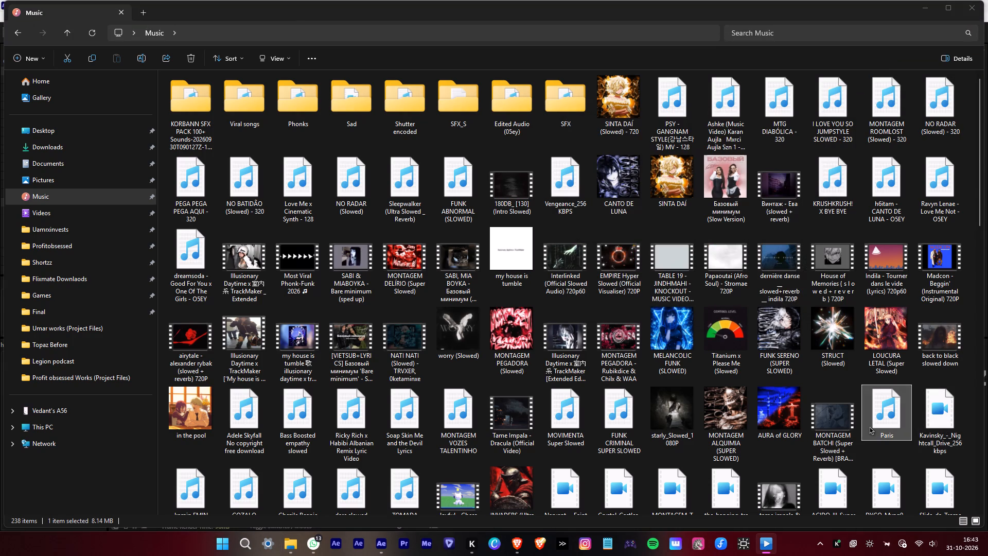
pyautogui.doubleClick(409, 424)
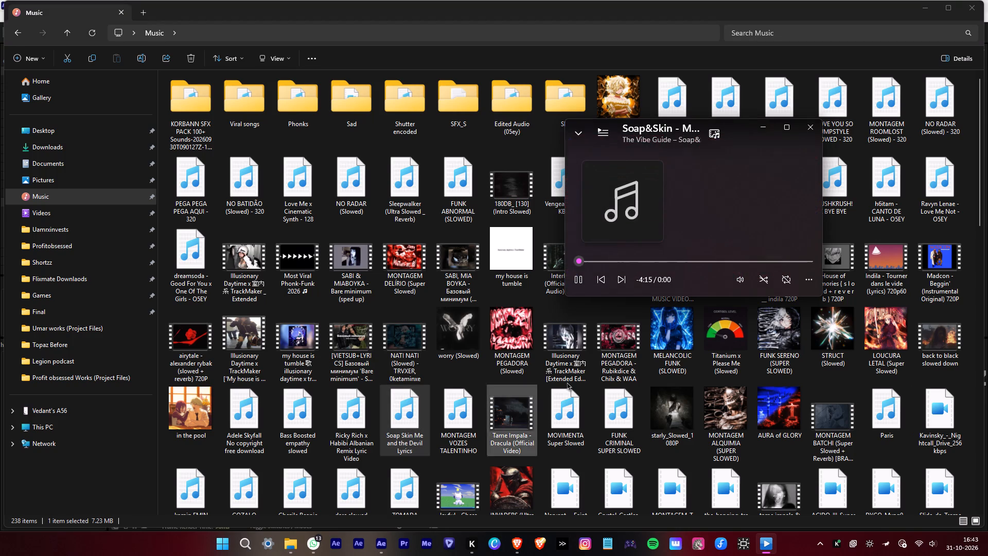
pyautogui.click(655, 257)
pyautogui.click(680, 258)
pyautogui.click(717, 255)
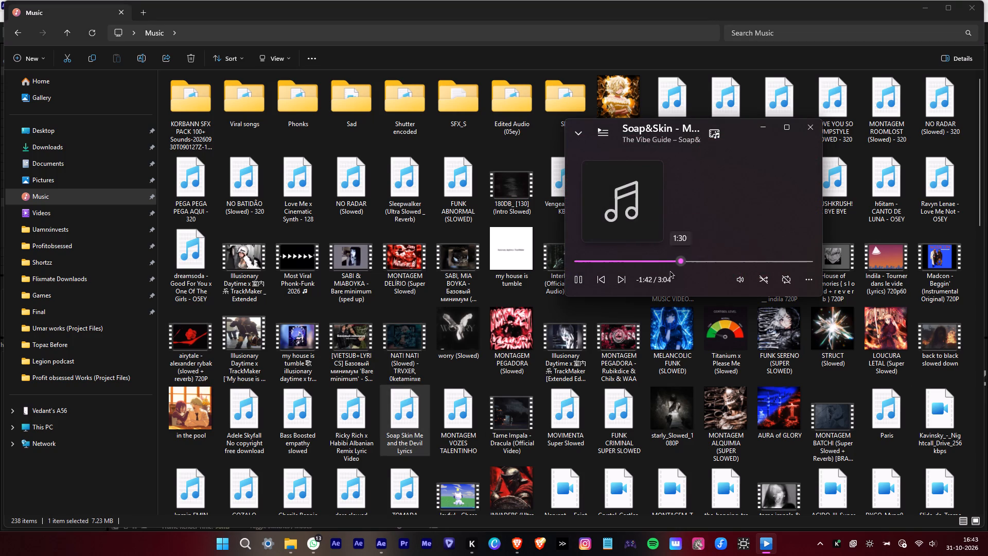
pyautogui.doubleClick(352, 415)
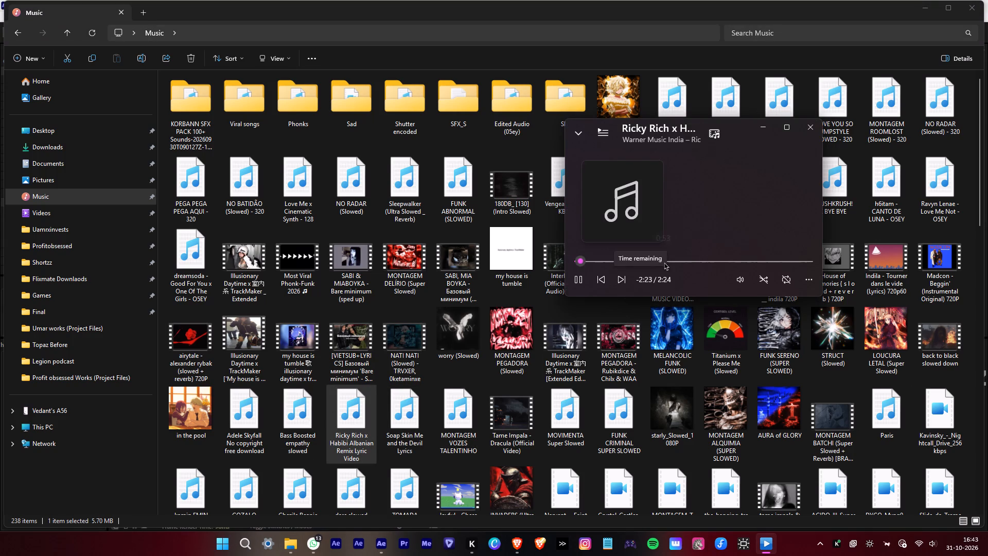
pyautogui.click(663, 262)
pyautogui.click(730, 257)
# Preview several parts of "Adele Skyfall No copyright free download", adjusting the playback volume.
pyautogui.doubleClick(249, 407)
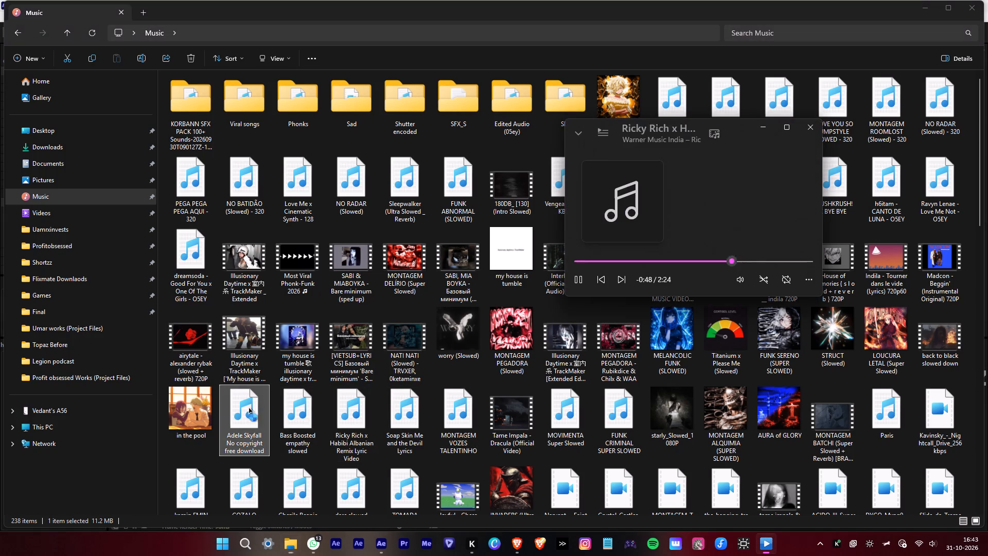
pyautogui.click(668, 255)
pyautogui.click(672, 260)
pyautogui.click(699, 259)
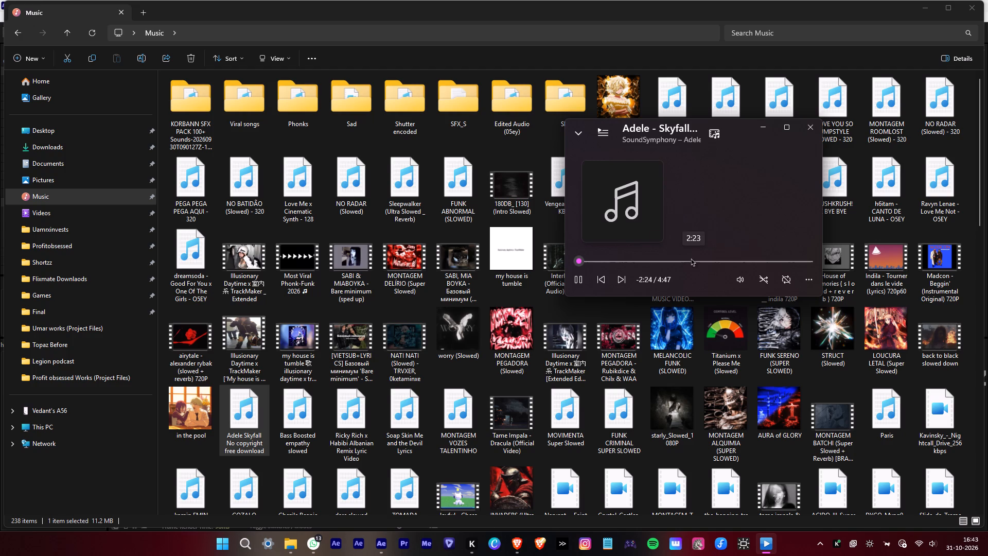
pyautogui.click(637, 258)
pyautogui.click(711, 257)
pyautogui.scroll(3, 685, 223)
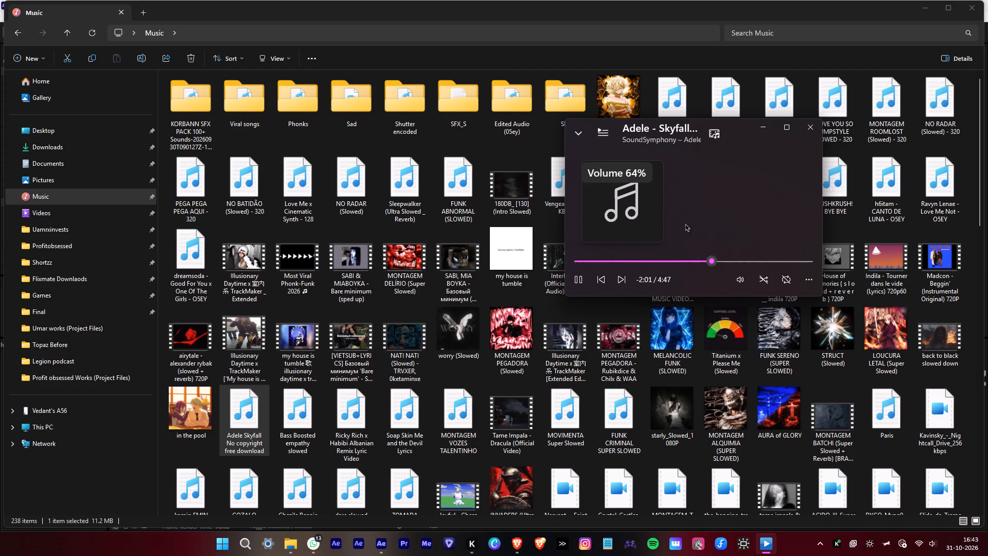
pyautogui.scroll(-1, 685, 223)
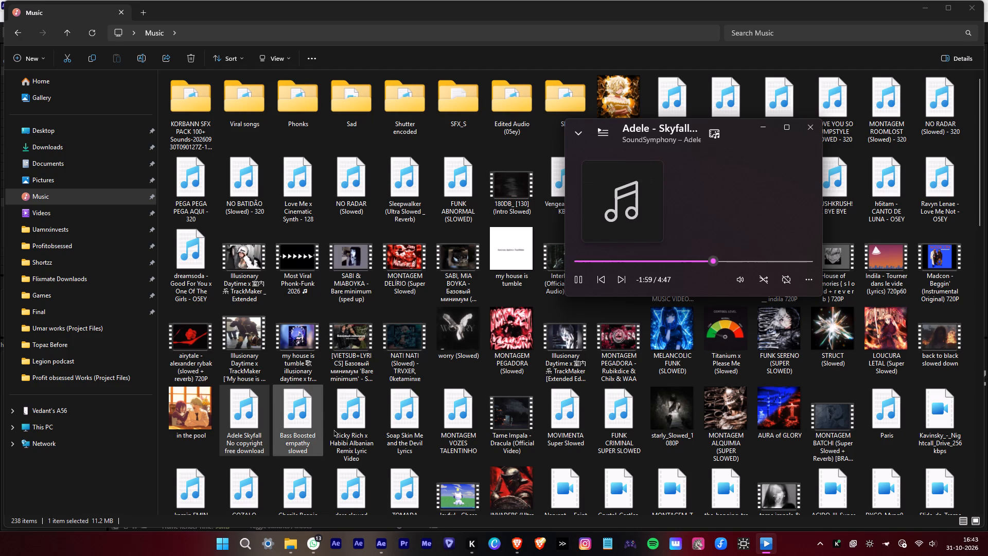
# Preview "Bass Boosted empathy slowed" and close the media player.
pyautogui.doubleClick(320, 423)
pyautogui.click(642, 261)
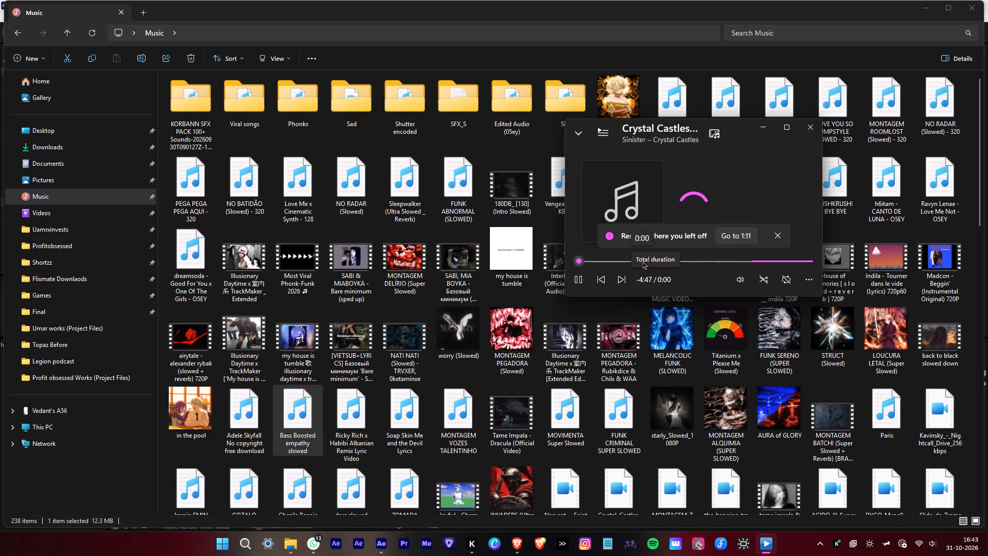
pyautogui.click(646, 257)
pyautogui.click(677, 258)
pyautogui.click(807, 130)
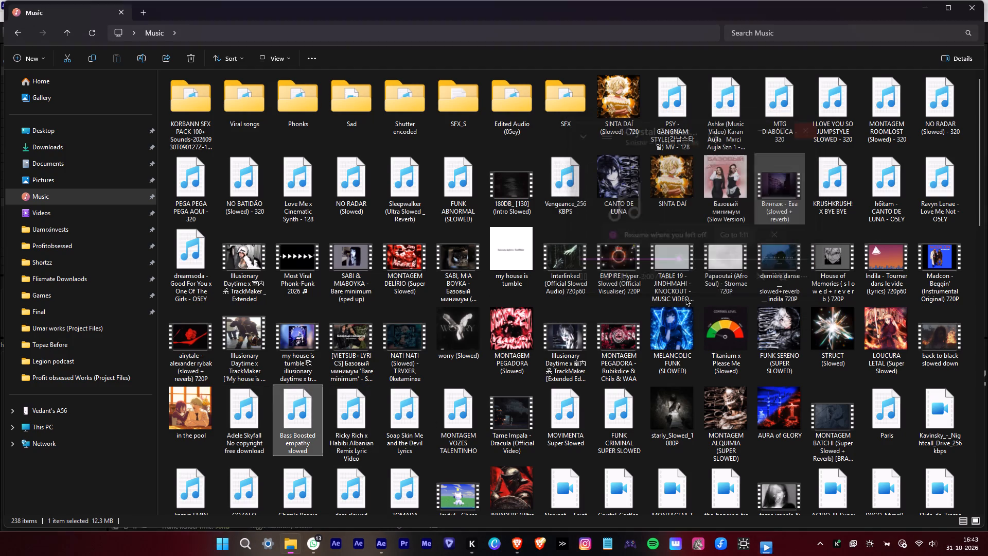
# Import "Bass Boosted empathy slowed" from the Music folder into the Comp 1 timeline in After Effects.
pyautogui.moveTo(290, 426); pyautogui.dragTo(341, 431)
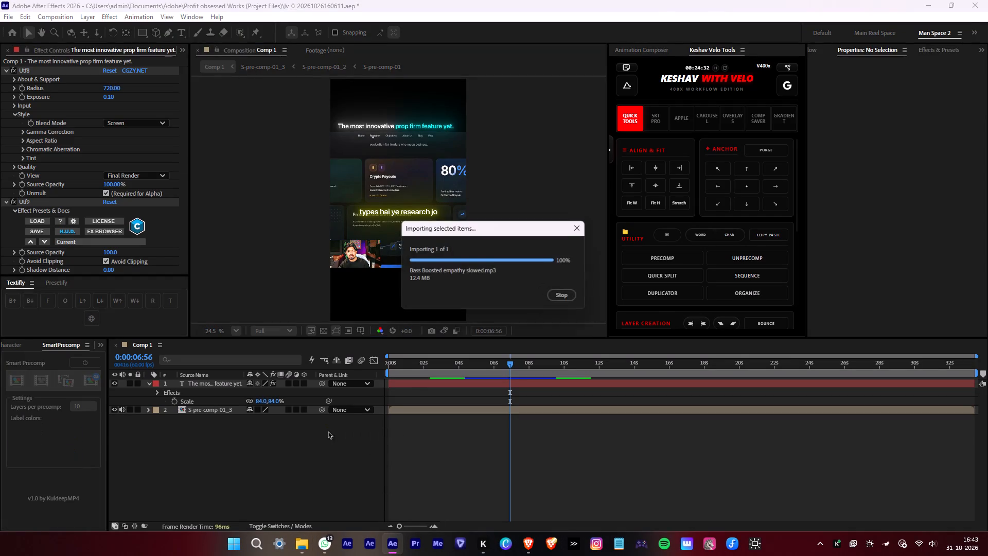
# Reveal the "Bass Boosted empathy slowed" waveform and slide the music layer earlier in Comp 1, previewing playback between moves.
pyautogui.press('l')
pyautogui.press('l')
pyautogui.moveTo(686, 381); pyautogui.dragTo(589, 389)
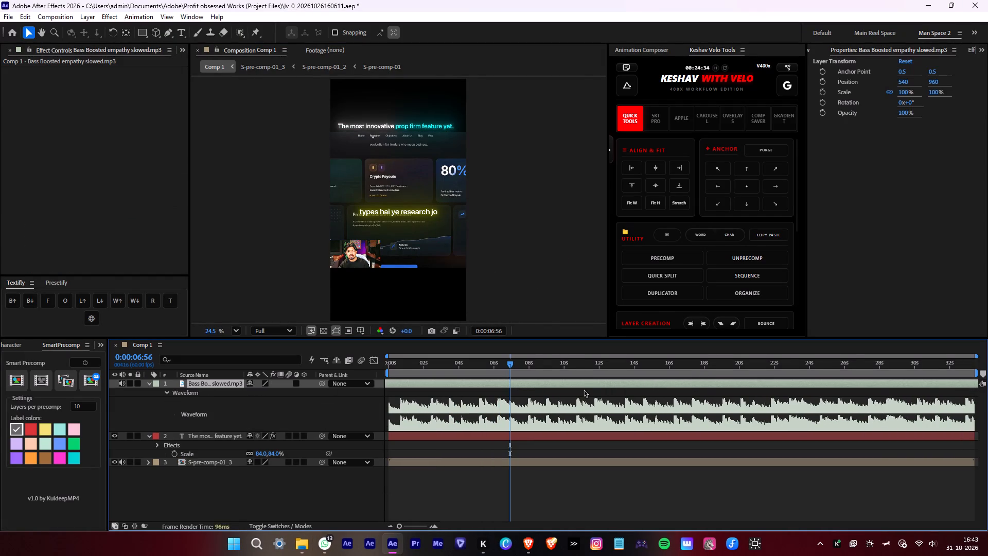
pyautogui.moveTo(584, 389); pyautogui.dragTo(544, 392)
pyautogui.press('space')
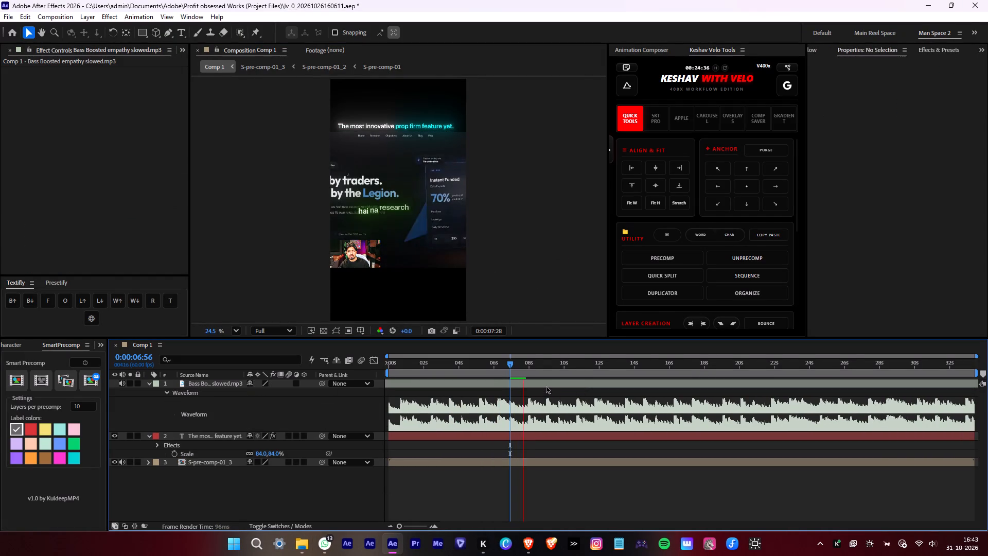
pyautogui.press('space')
pyautogui.moveTo(574, 384); pyautogui.dragTo(281, 390)
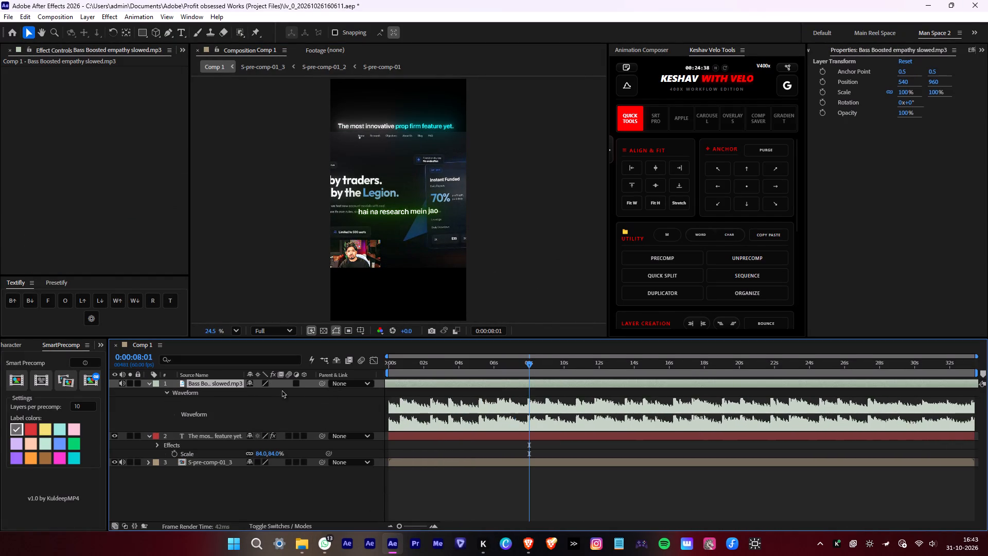
pyautogui.moveTo(281, 390); pyautogui.dragTo(278, 390)
pyautogui.press('space')
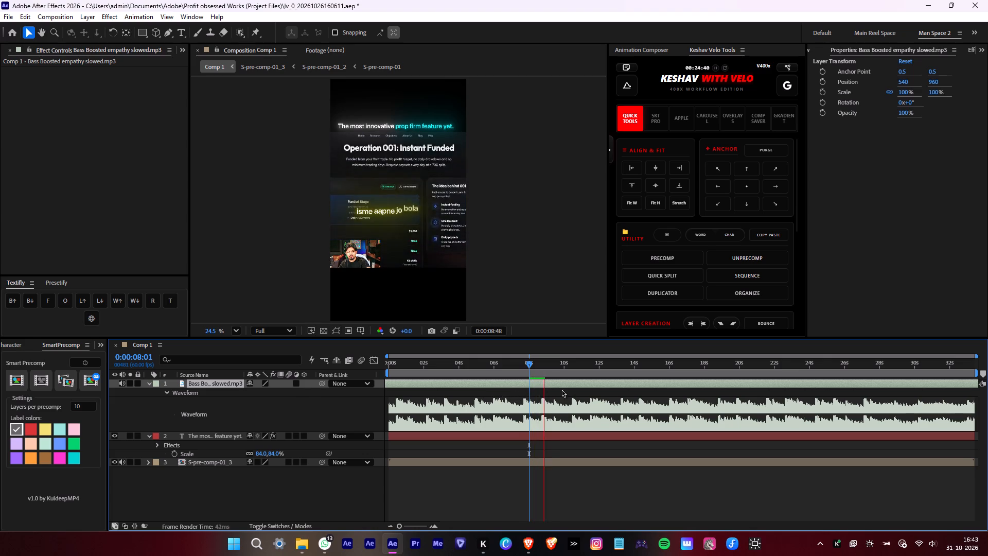
pyautogui.press('space')
# Slide the music layer much further back in time so a later, denser part of its waveform falls within the composition.
pyautogui.moveTo(649, 388); pyautogui.dragTo(554, 386)
pyautogui.moveTo(563, 386); pyautogui.dragTo(287, 397)
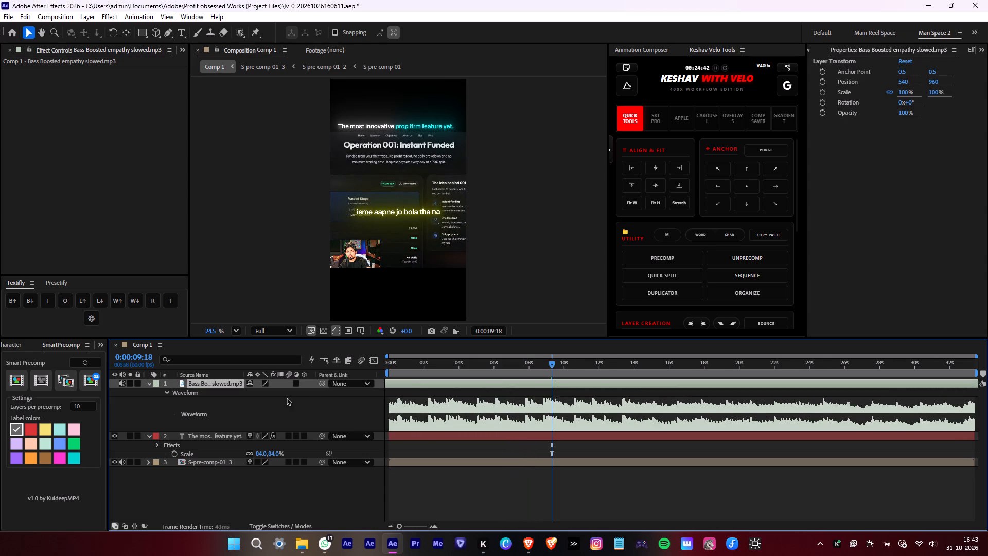
pyautogui.moveTo(287, 397); pyautogui.dragTo(204, 399)
pyautogui.moveTo(538, 381); pyautogui.dragTo(286, 397)
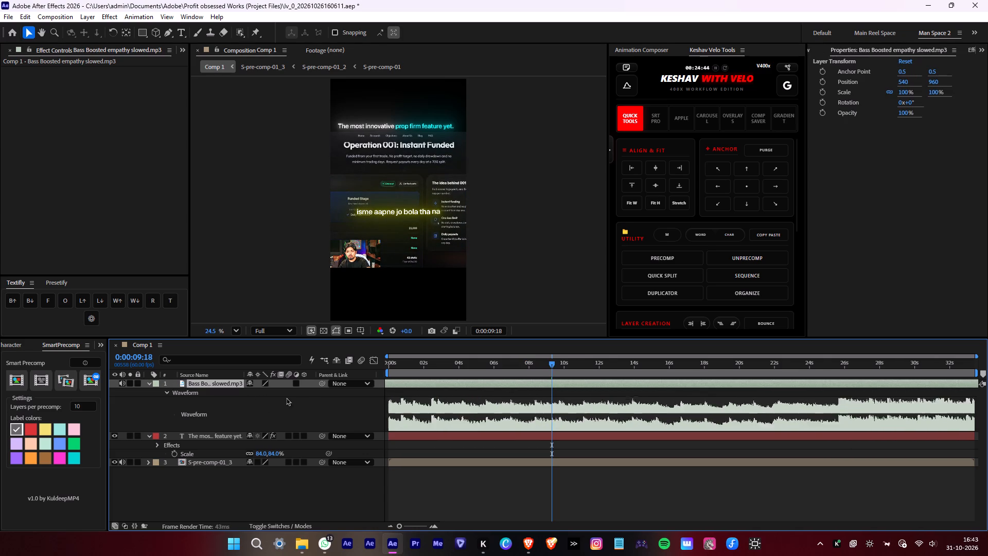
pyautogui.moveTo(286, 397); pyautogui.dragTo(231, 396)
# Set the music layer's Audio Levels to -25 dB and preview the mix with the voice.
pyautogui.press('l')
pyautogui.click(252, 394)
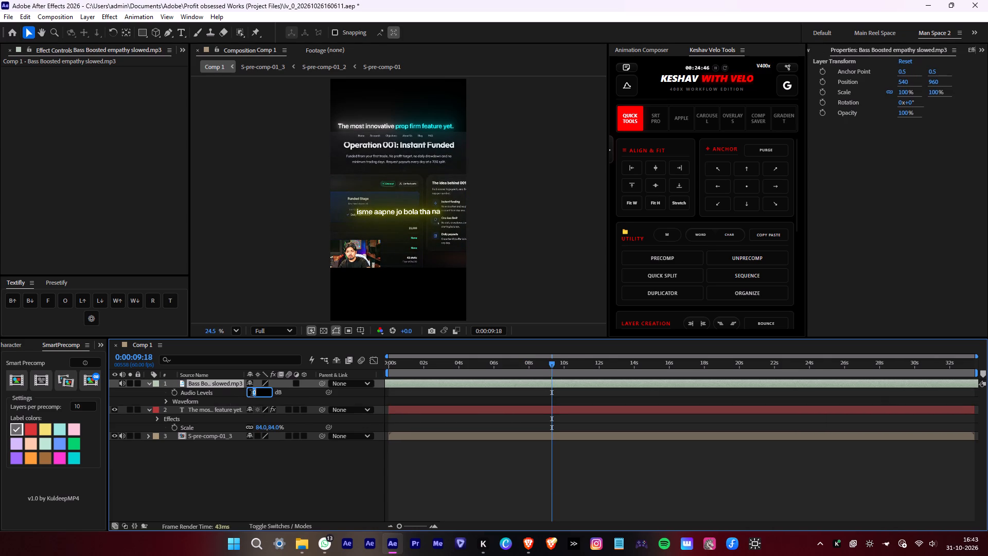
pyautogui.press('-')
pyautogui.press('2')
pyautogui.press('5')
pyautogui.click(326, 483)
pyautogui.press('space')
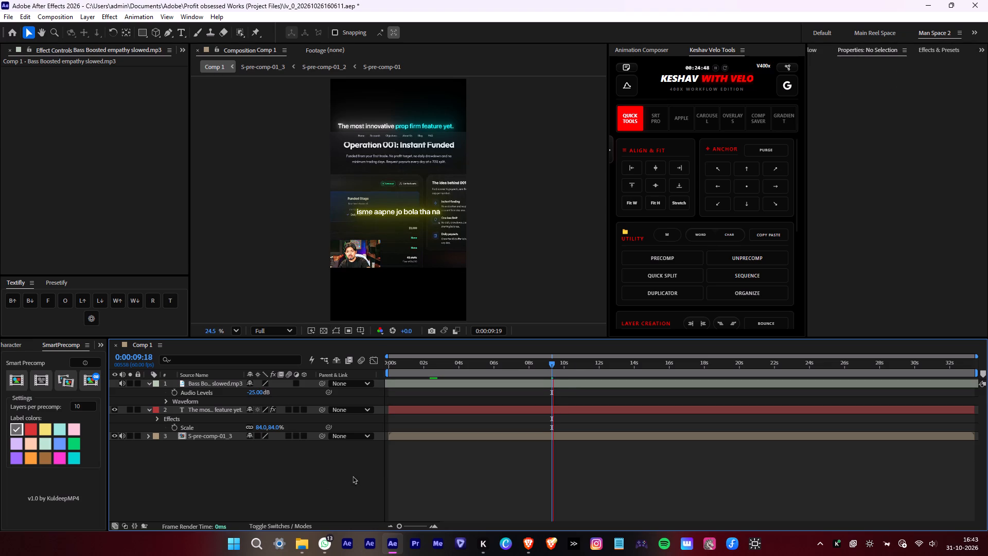
# Collapse the layer properties and turn off visibility for the header text layer and S-pre-comp-01_3, keeping their audio active.
pyautogui.click(149, 380)
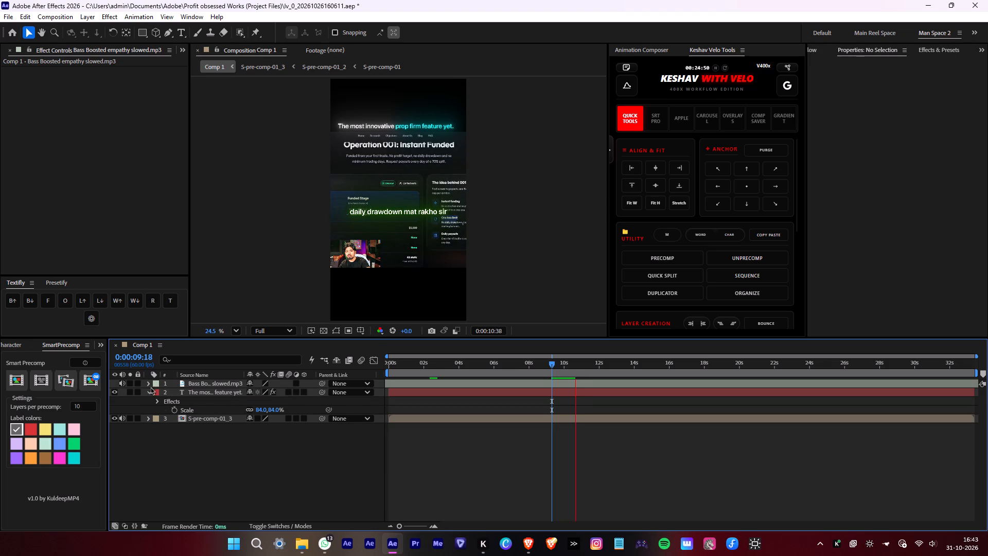
pyautogui.click(147, 394)
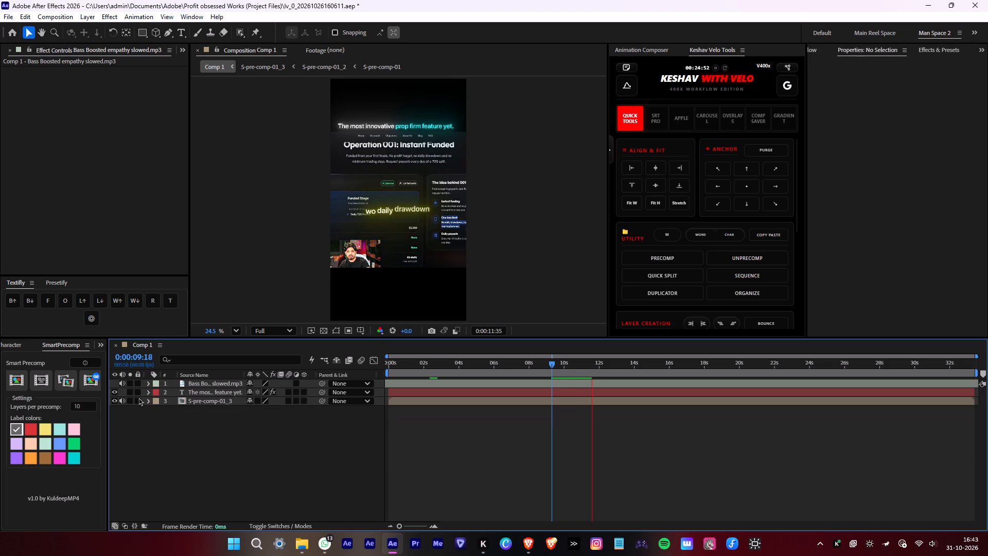
pyautogui.moveTo(117, 394); pyautogui.dragTo(118, 420)
pyautogui.click(115, 402)
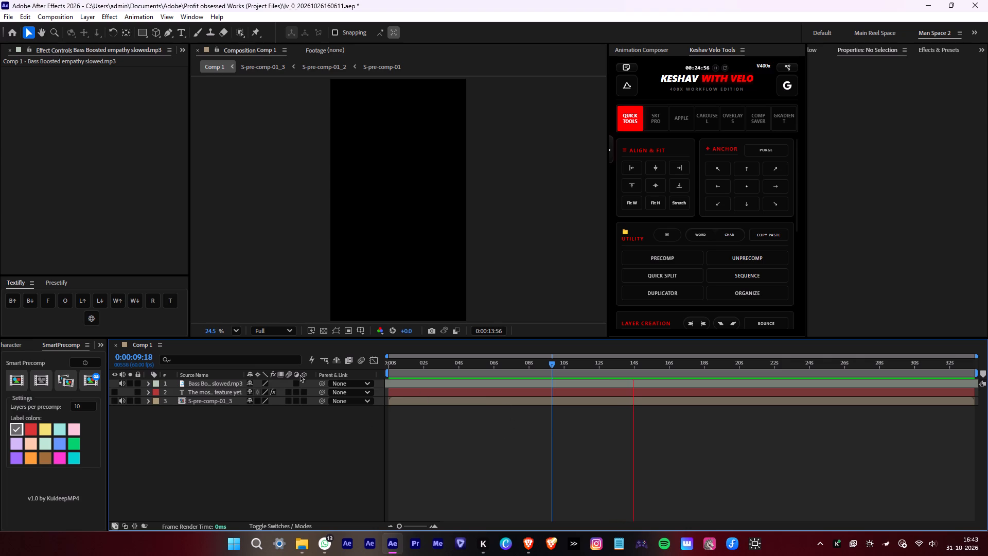
# Set the music layer's Audio Levels to -22 dB, collapse the layers, and replay the mix from about 0:00:08:45.
pyautogui.press('l')
pyautogui.click(255, 395)
pyautogui.press('-')
pyautogui.press('2')
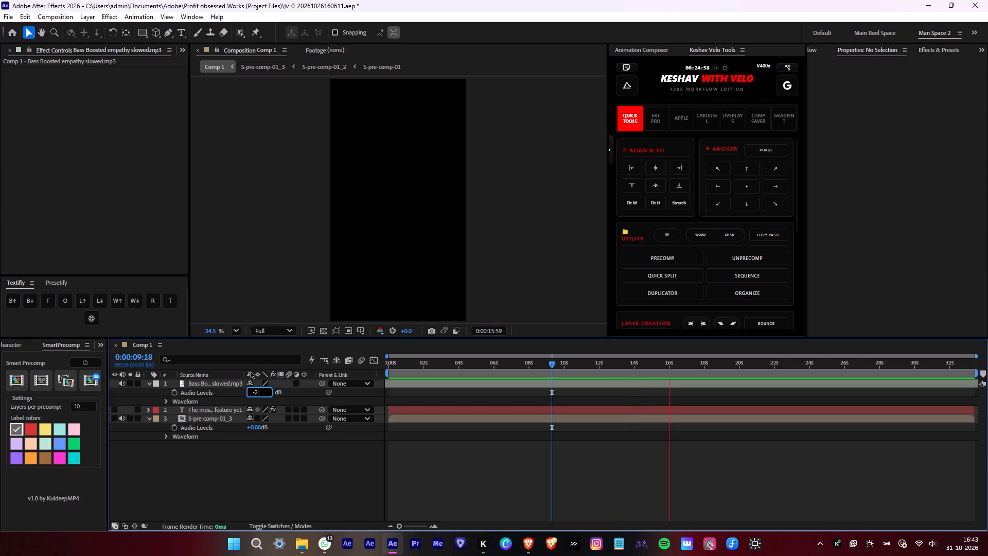
pyautogui.press('2')
pyautogui.click(288, 432)
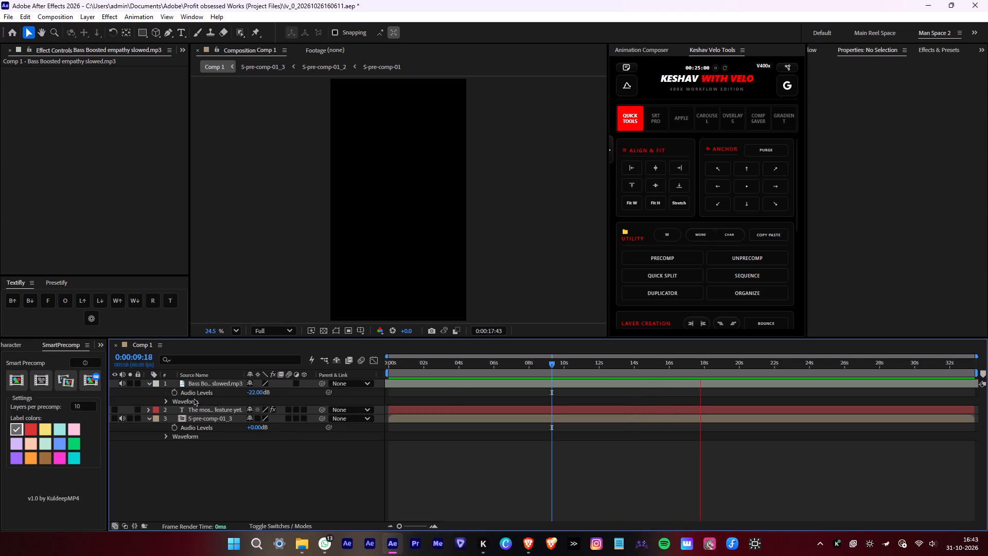
pyautogui.click(150, 385)
pyautogui.click(150, 398)
pyautogui.moveTo(673, 368); pyautogui.dragTo(609, 369)
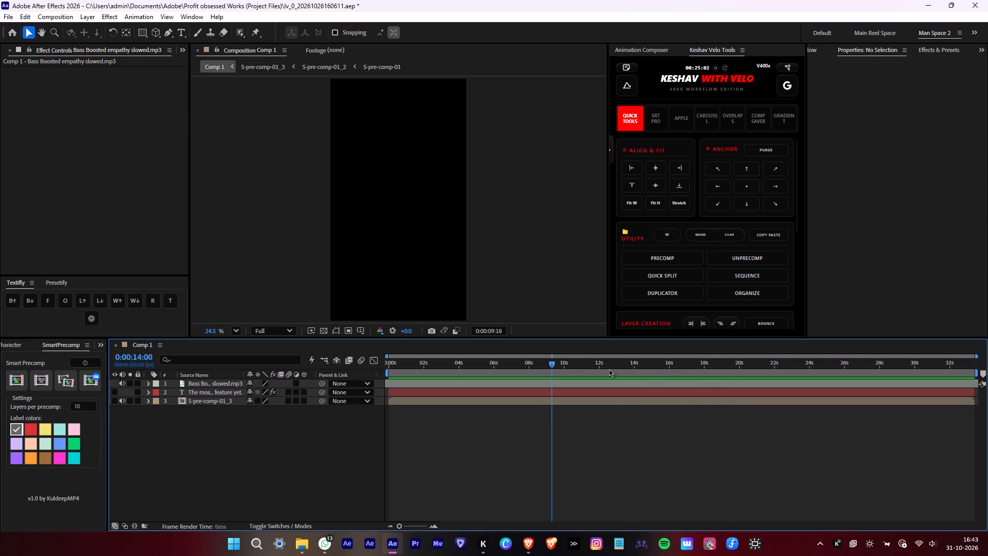
pyautogui.moveTo(609, 369); pyautogui.dragTo(540, 371)
pyautogui.press('space')
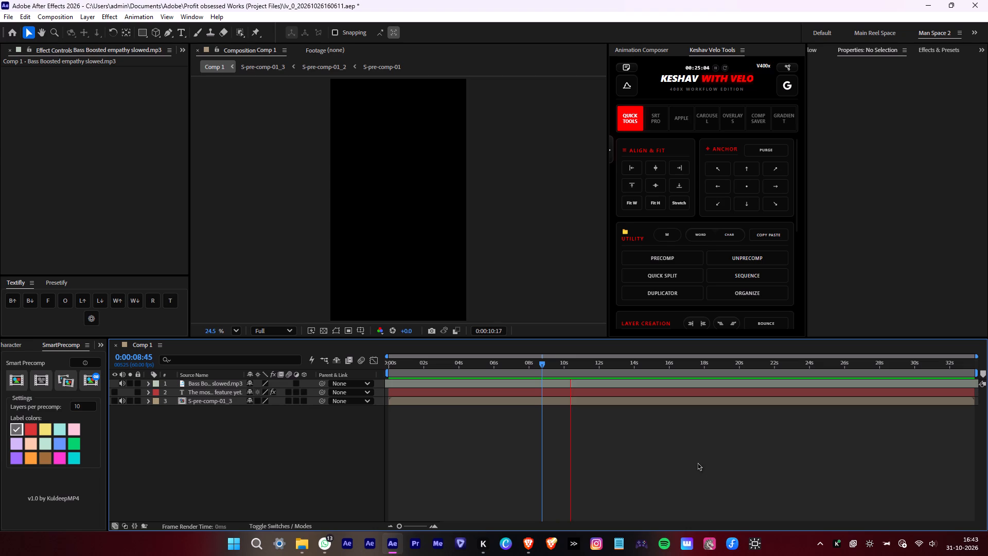
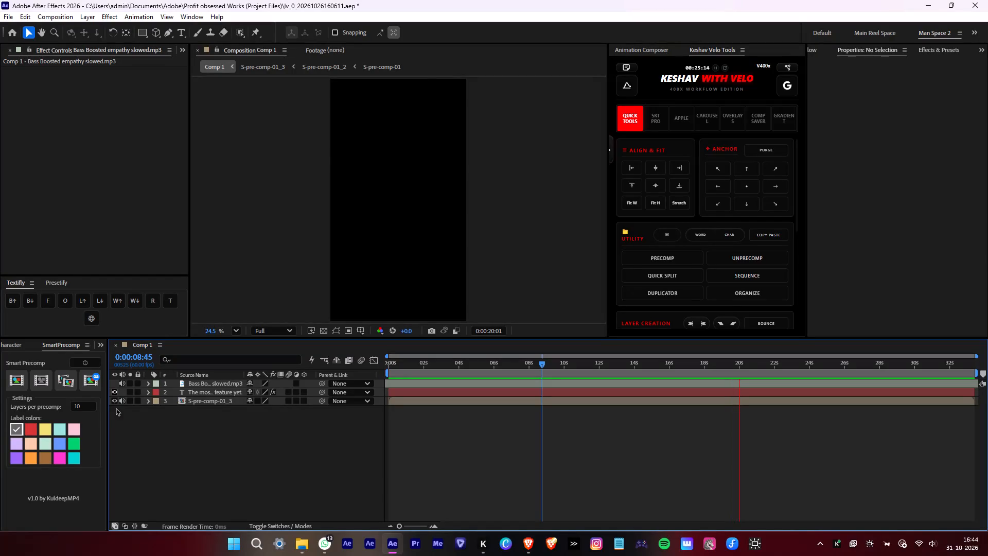
# Stop the preview and send Comp 1 to the Adobe Media Encoder queue for export.
pyautogui.press('space')
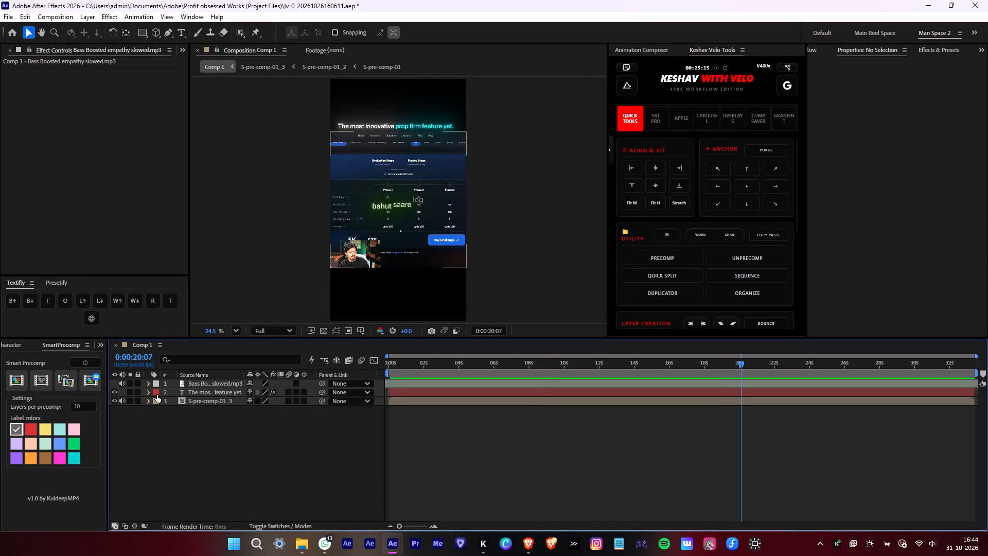
pyautogui.click(8, 16)
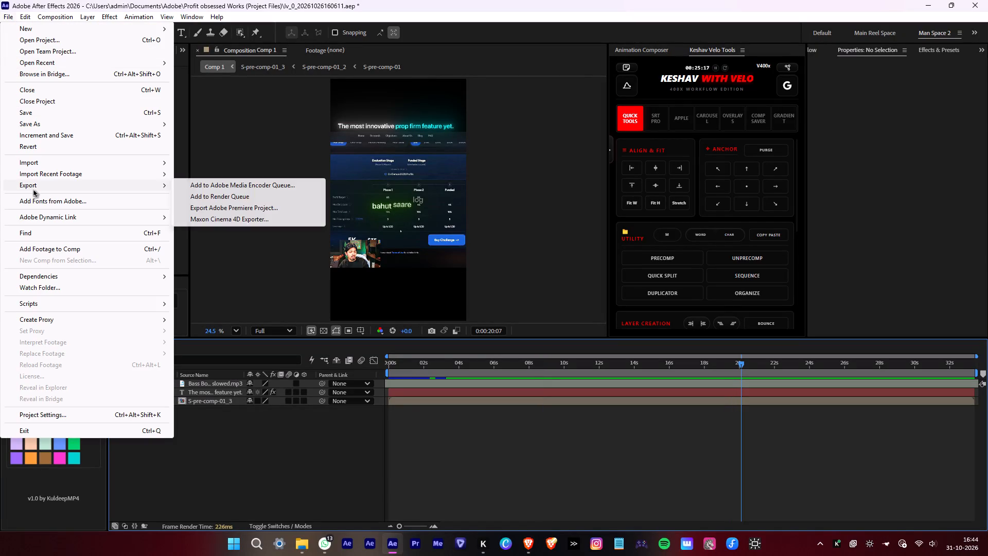
pyautogui.click(233, 184)
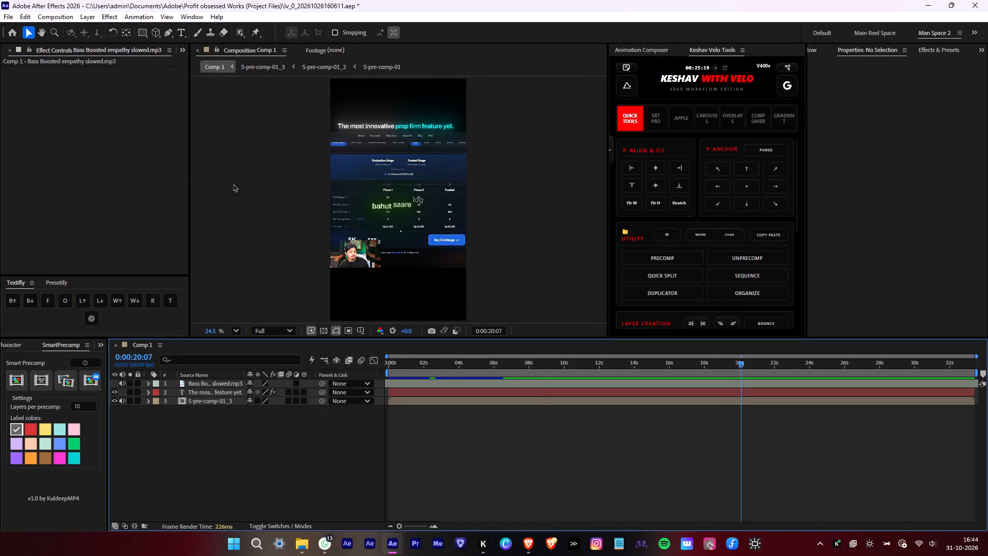
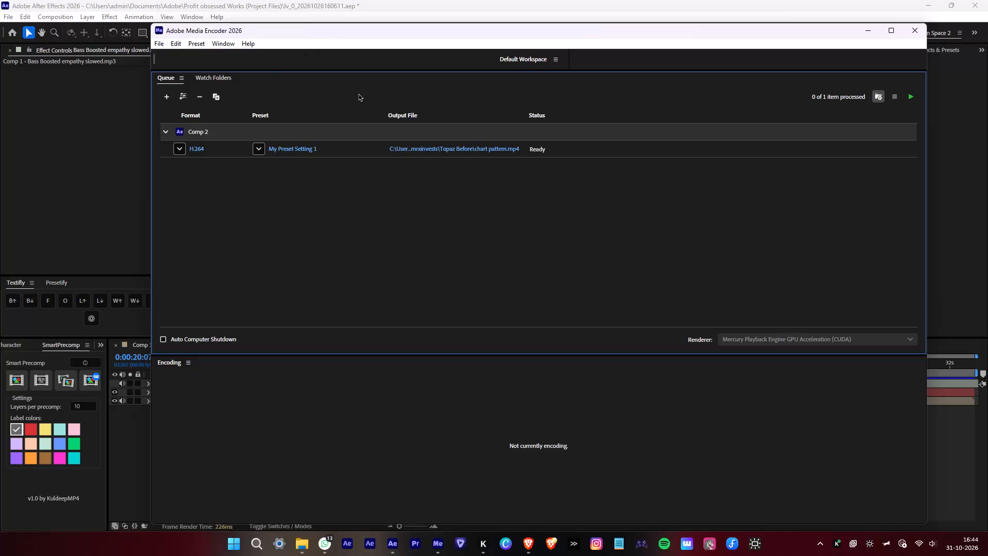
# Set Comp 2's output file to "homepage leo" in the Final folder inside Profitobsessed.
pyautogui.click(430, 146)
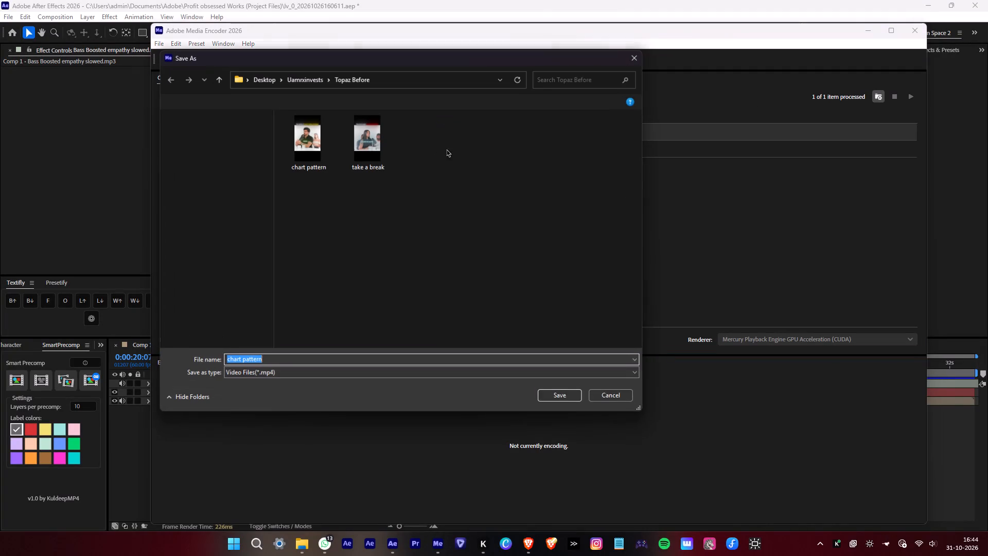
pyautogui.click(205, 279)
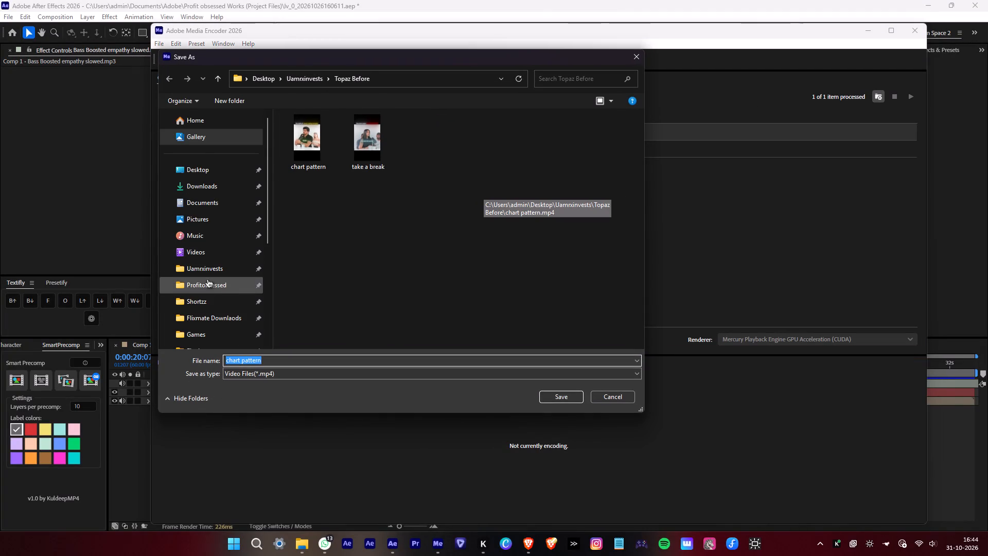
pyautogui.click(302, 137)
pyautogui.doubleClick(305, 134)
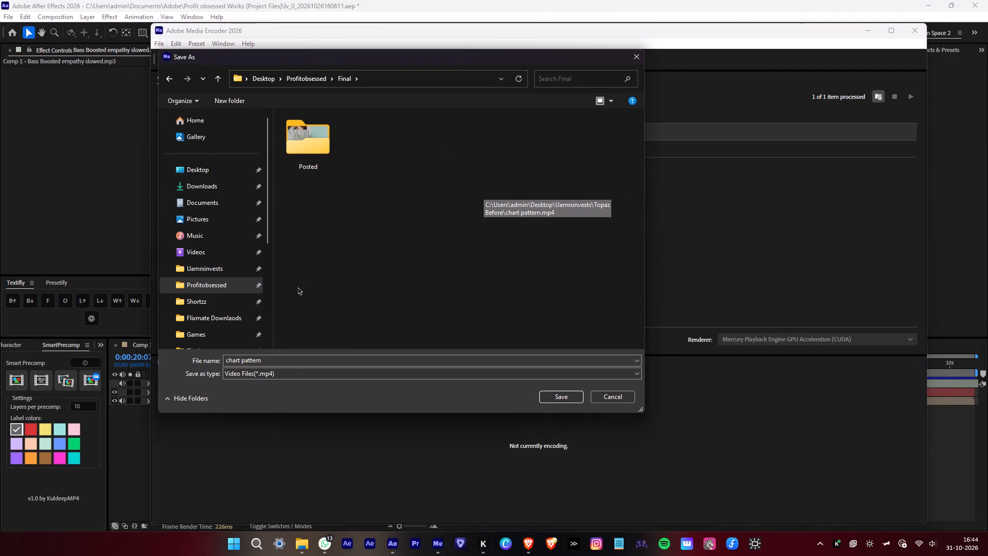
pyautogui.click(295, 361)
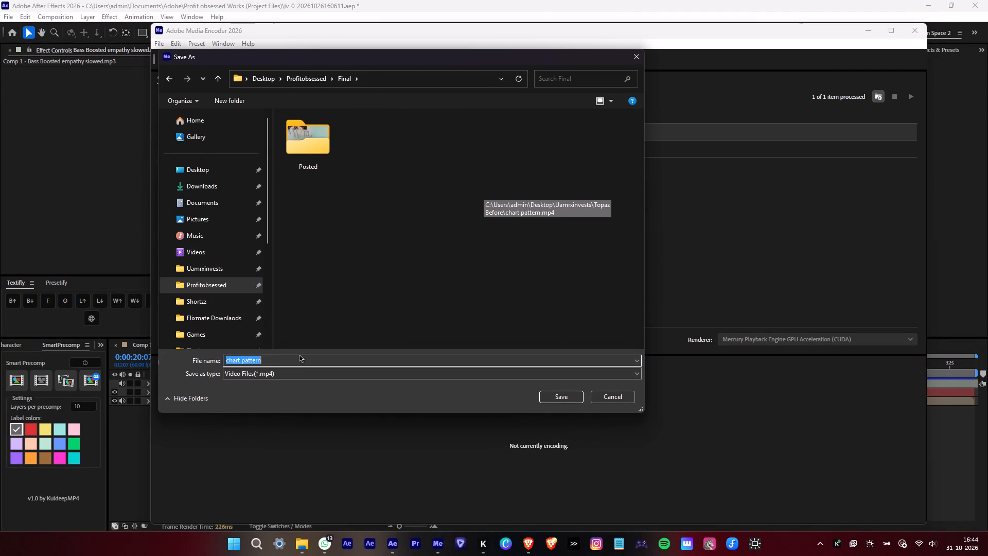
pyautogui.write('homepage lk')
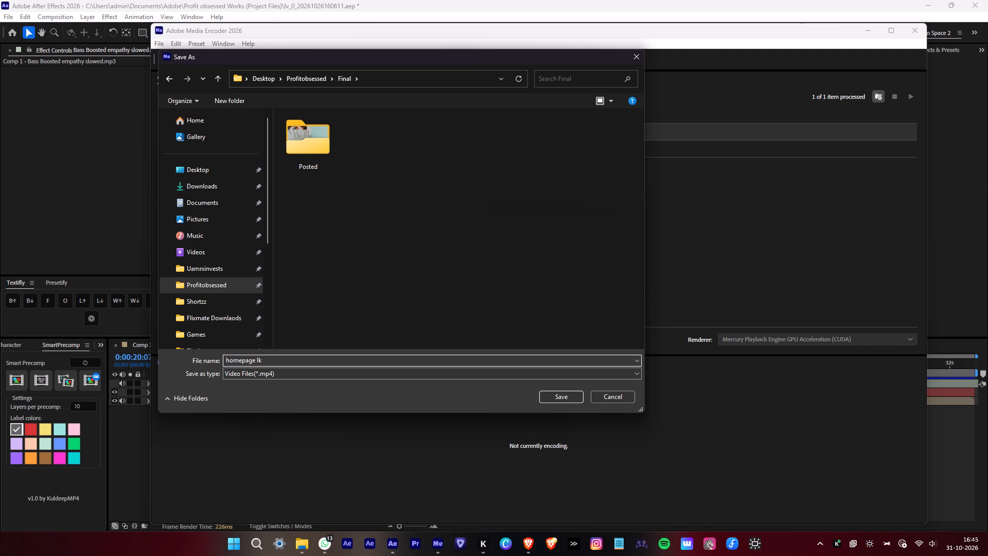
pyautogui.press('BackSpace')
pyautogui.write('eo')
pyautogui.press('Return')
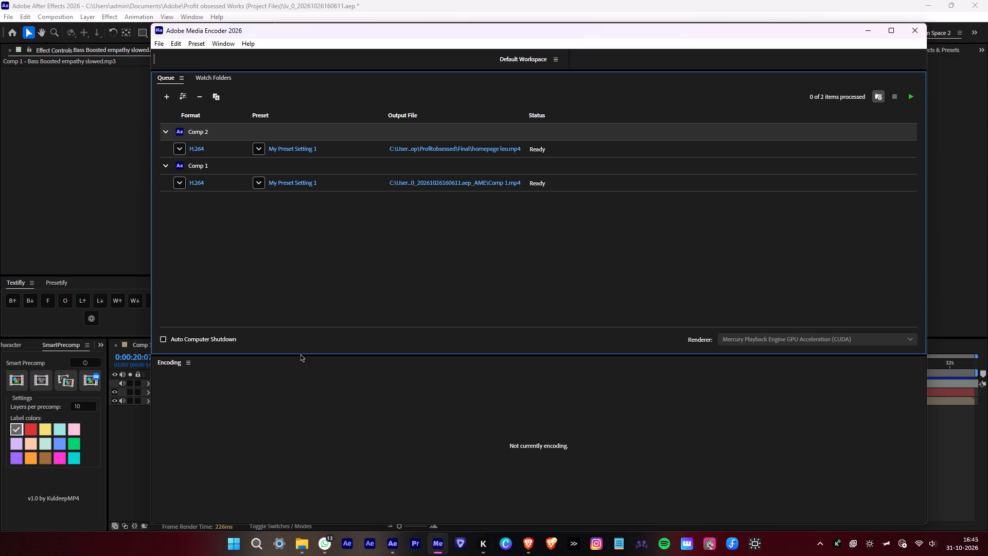
# Remove both Comp 1 and Comp 2 from the encoding queue.
pyautogui.click(373, 271)
pyautogui.click(373, 162)
pyautogui.press('Delete')
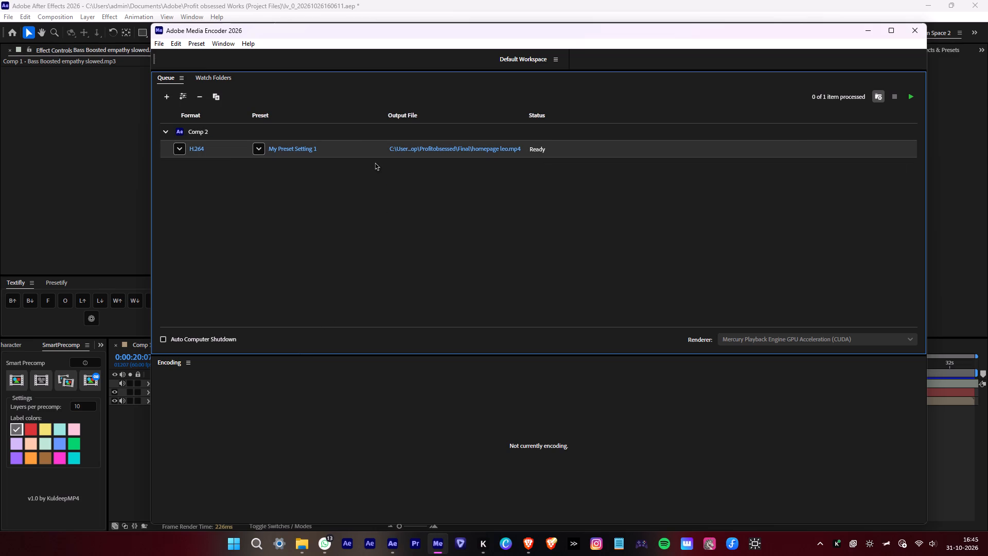
pyautogui.click(290, 134)
pyautogui.press('Delete')
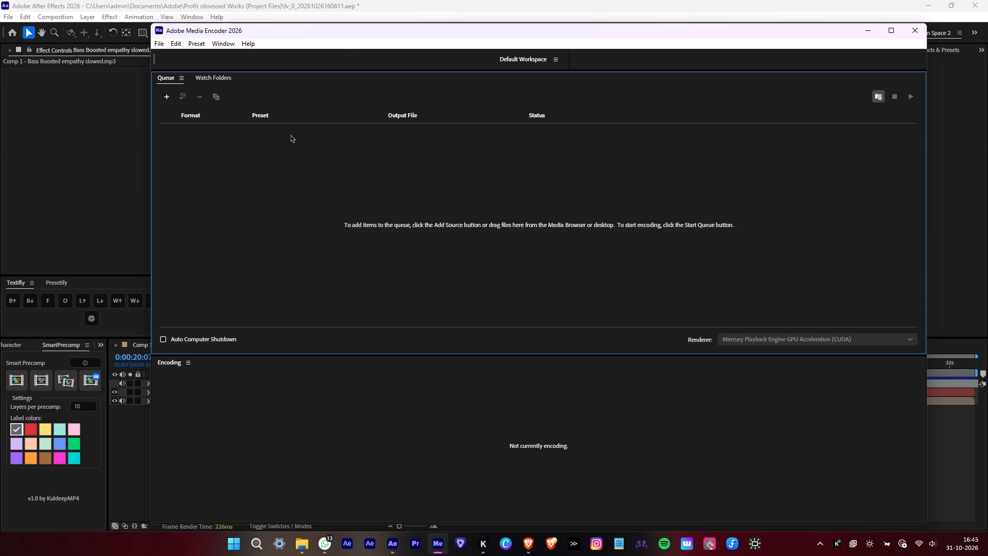
# Switch to After Effects and add Comp 1 to the Adobe Media Encoder queue again.
pyautogui.click(107, 176)
pyautogui.click(0, 13)
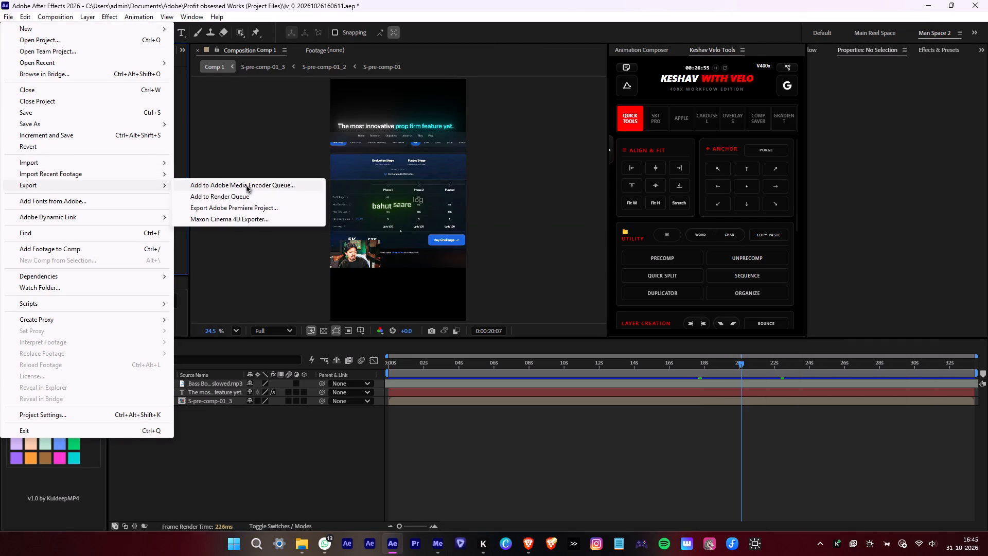
pyautogui.click(246, 185)
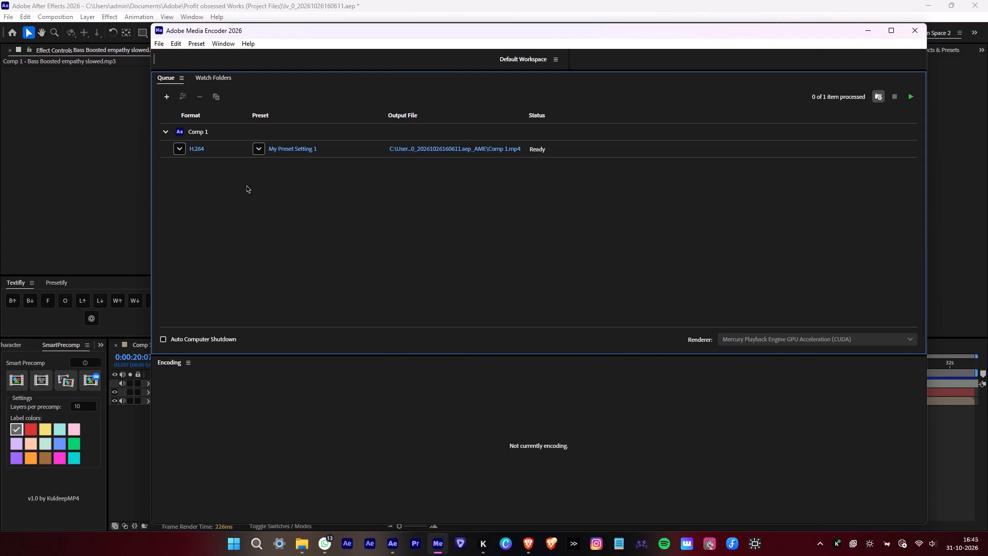
# Set Comp 1's output file to "homepage leo" in the Final folder inside Profitobsessed.
pyautogui.click(400, 147)
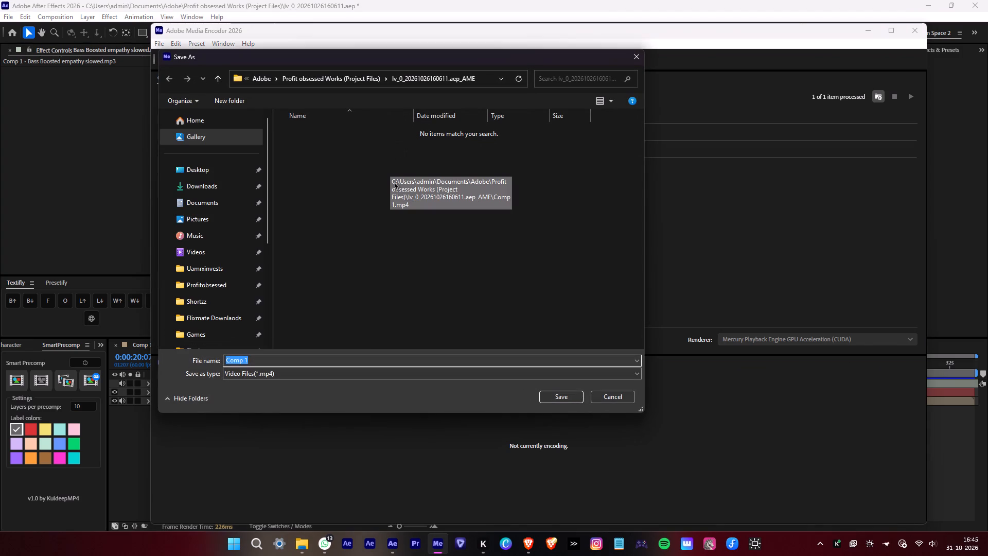
pyautogui.click(225, 279)
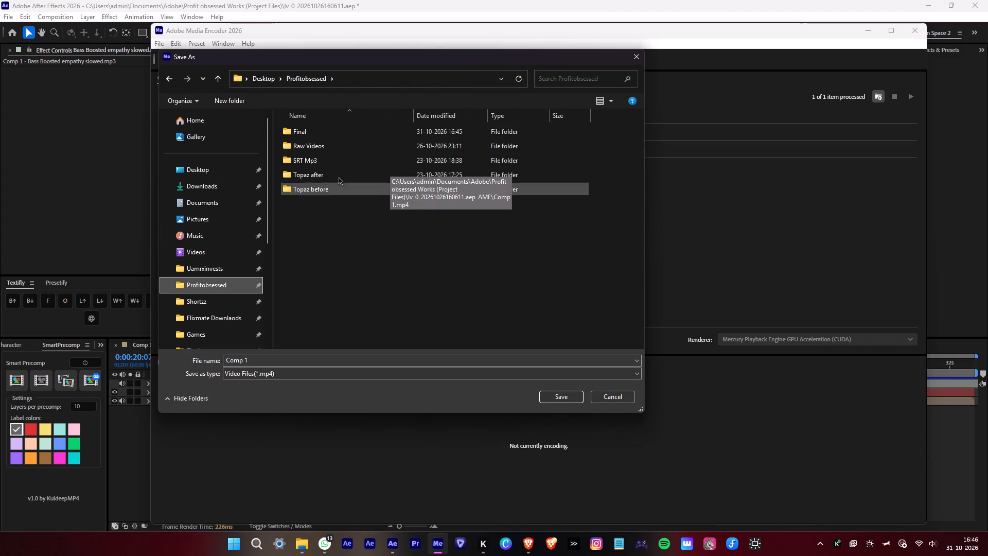
pyautogui.doubleClick(345, 132)
pyautogui.click(273, 364)
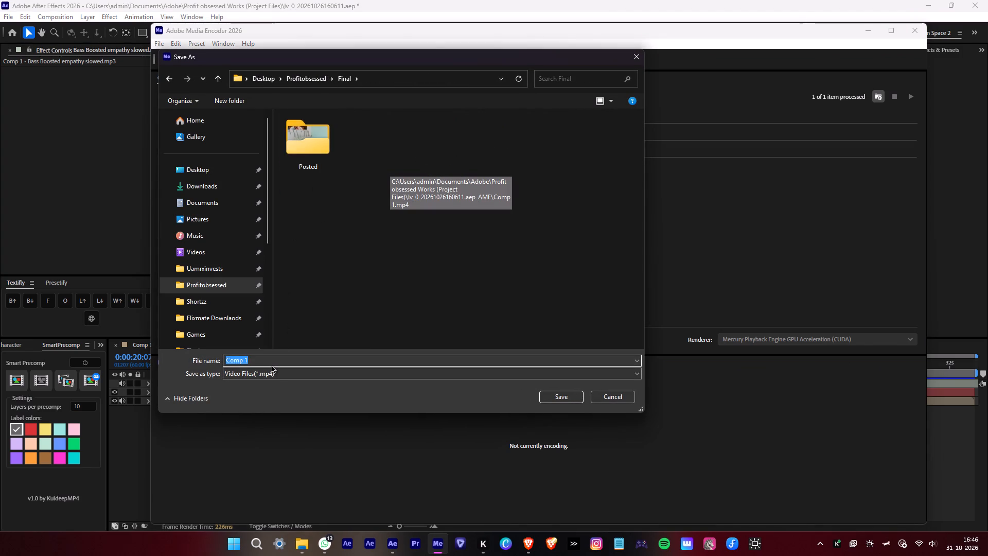
pyautogui.write('homepa')
pyautogui.press('g')
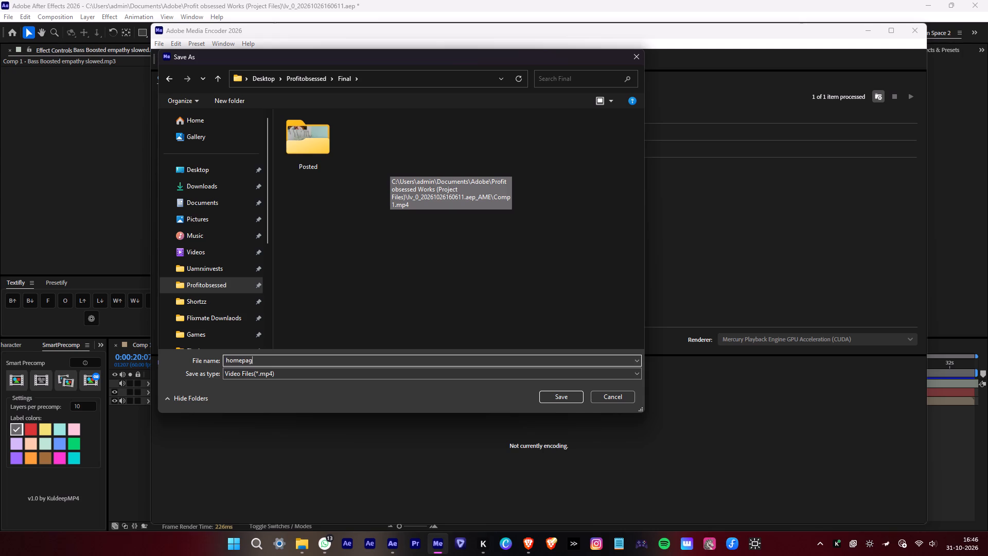
pyautogui.write('e')
pyautogui.press('space')
pyautogui.write('le')
pyautogui.press('o')
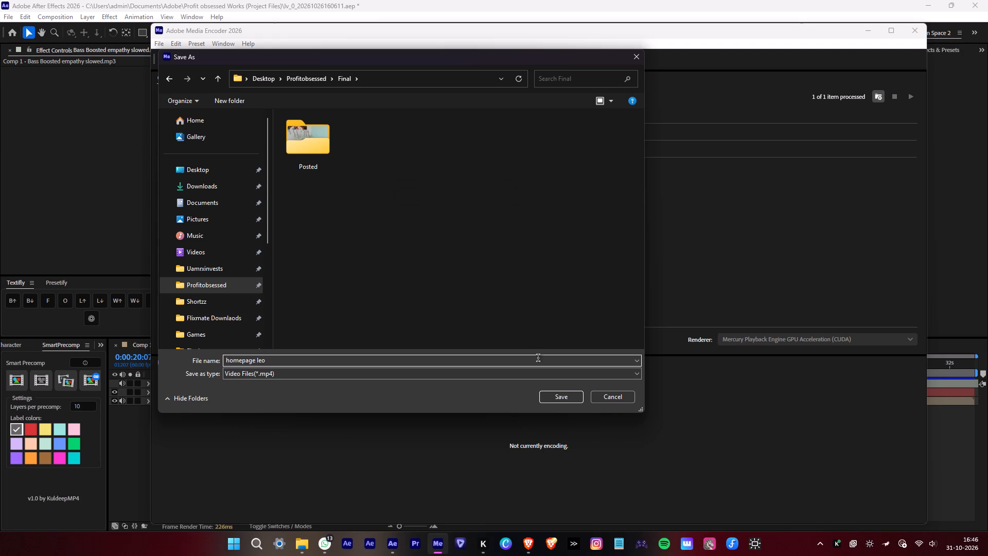
pyautogui.click(572, 401)
# Start encoding the queue to render Comp 1.
pyautogui.click(907, 98)
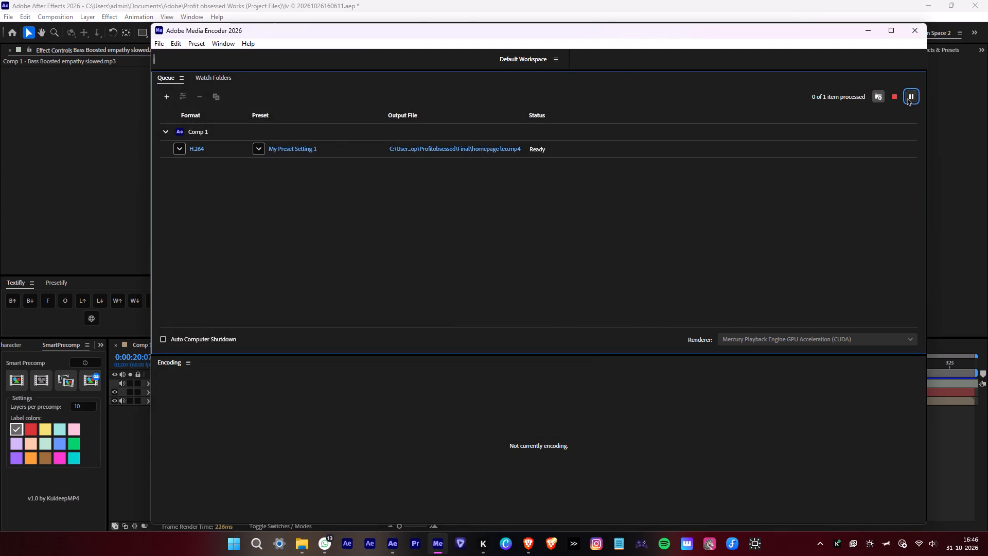
pyautogui.click(881, 163)
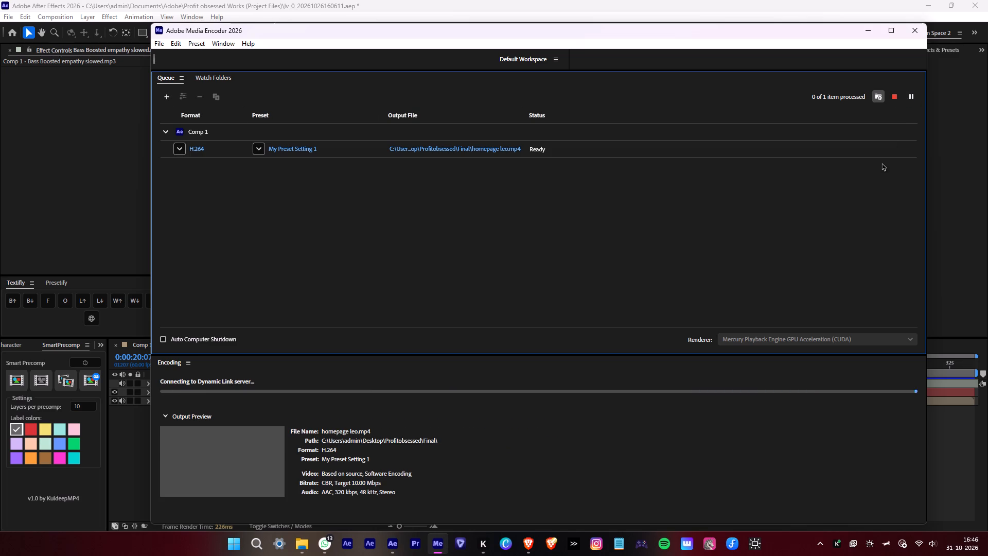
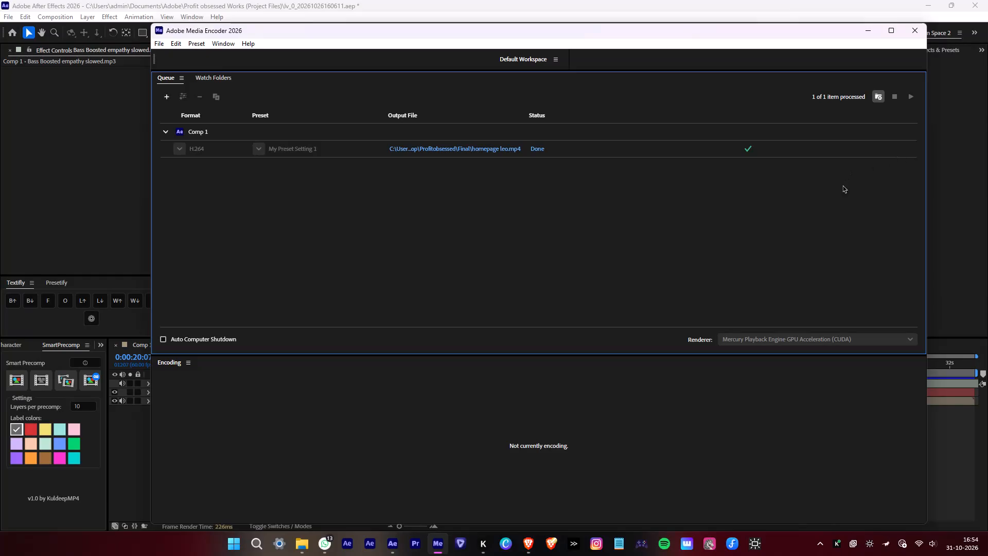
# Switch back to After Effects and create a new composition in the project.
pyautogui.click(842, 185)
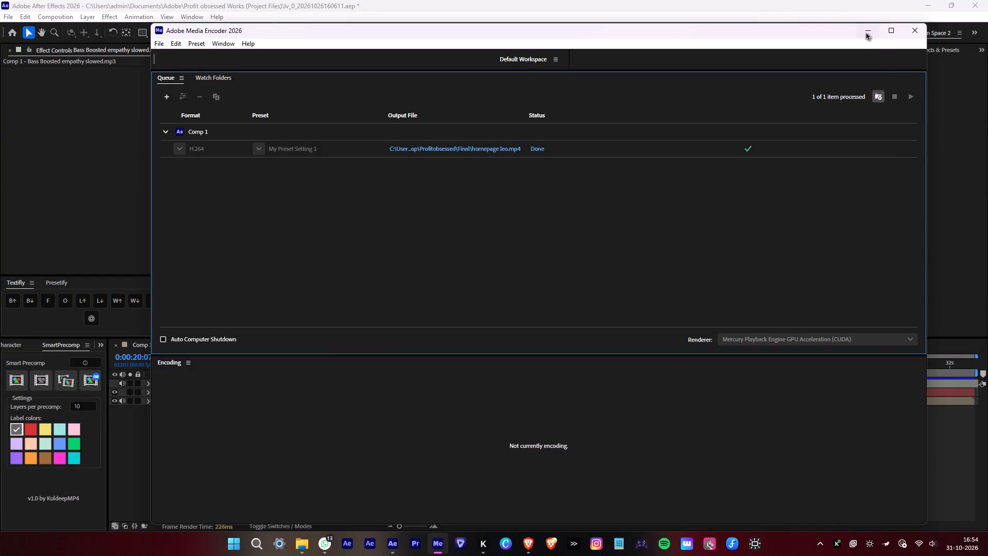
pyautogui.click(868, 30)
pyautogui.click(484, 440)
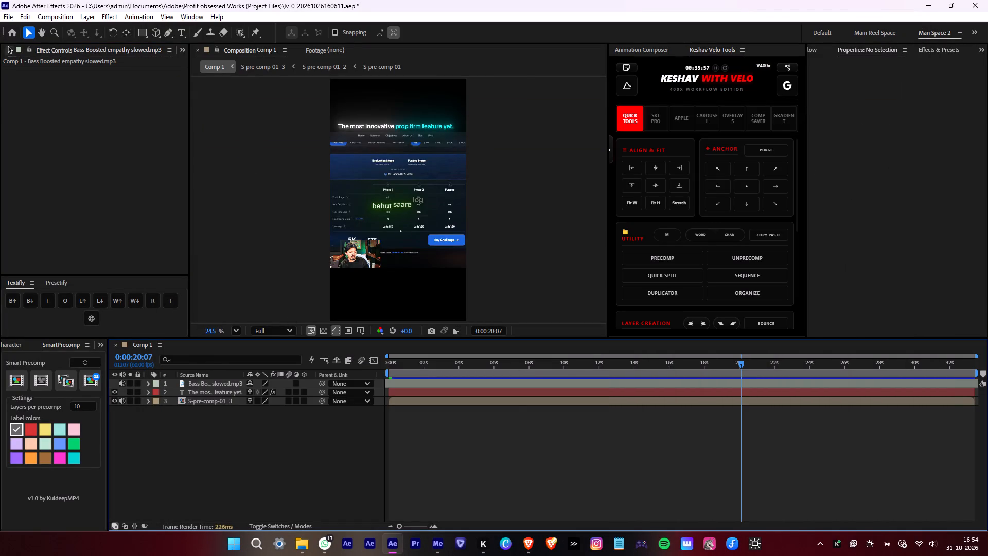
pyautogui.click(8, 49)
pyautogui.rightClick(72, 236)
pyautogui.click(86, 240)
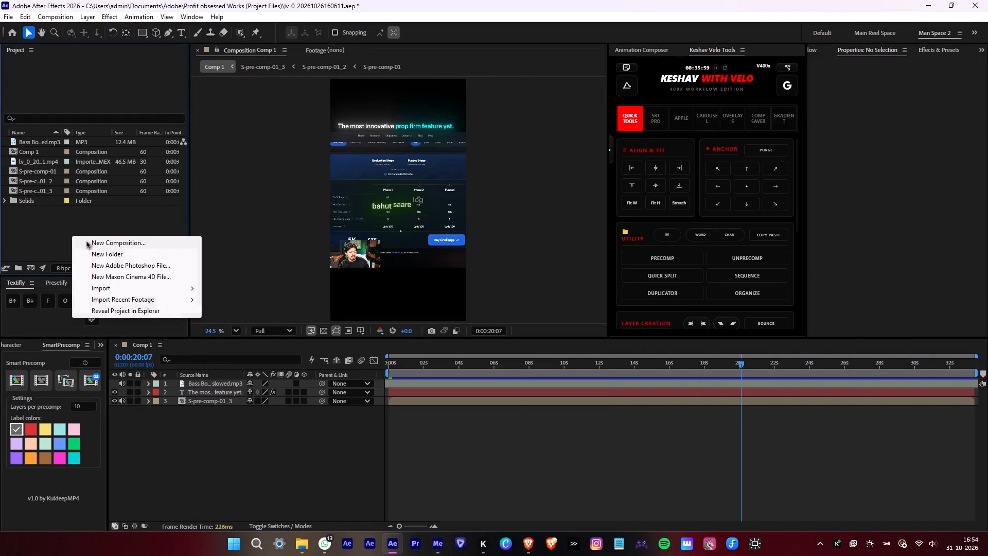
pyautogui.click(573, 389)
pyautogui.click(585, 394)
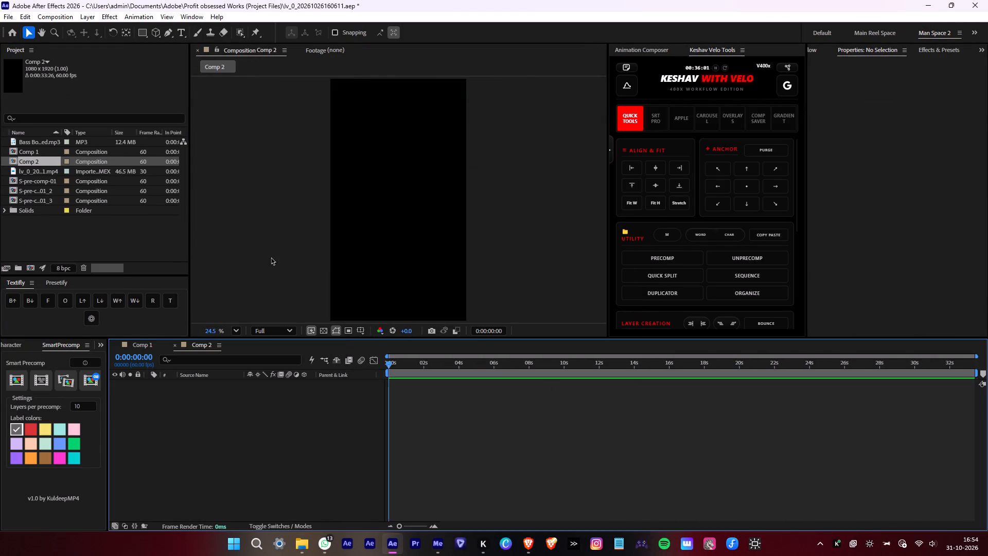
# Change Comp 2 to the yt preset, 1920 x 1080.
pyautogui.rightClick(214, 227)
pyautogui.click(234, 246)
pyautogui.click(436, 193)
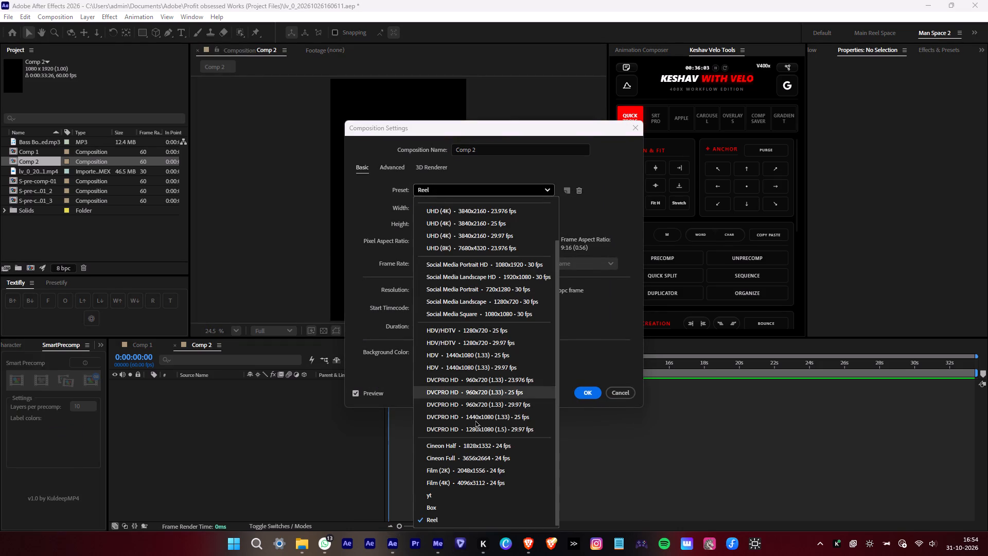
pyautogui.click(475, 495)
pyautogui.click(580, 401)
pyautogui.click(581, 395)
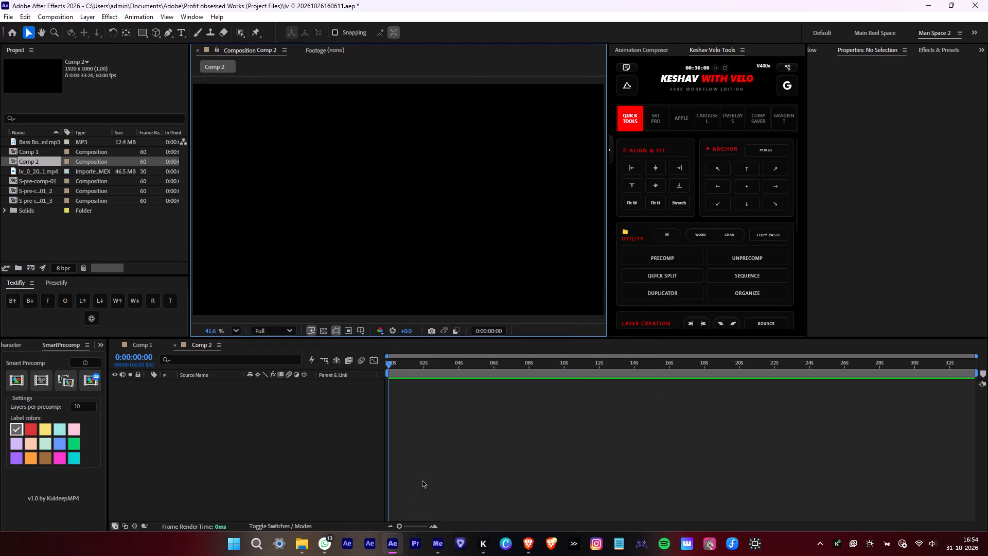
# Find the umar legion content folder in Profitobsessed's Raw Videos in File Explorer and preview the "legion funding usp" video.
pyautogui.click(295, 488)
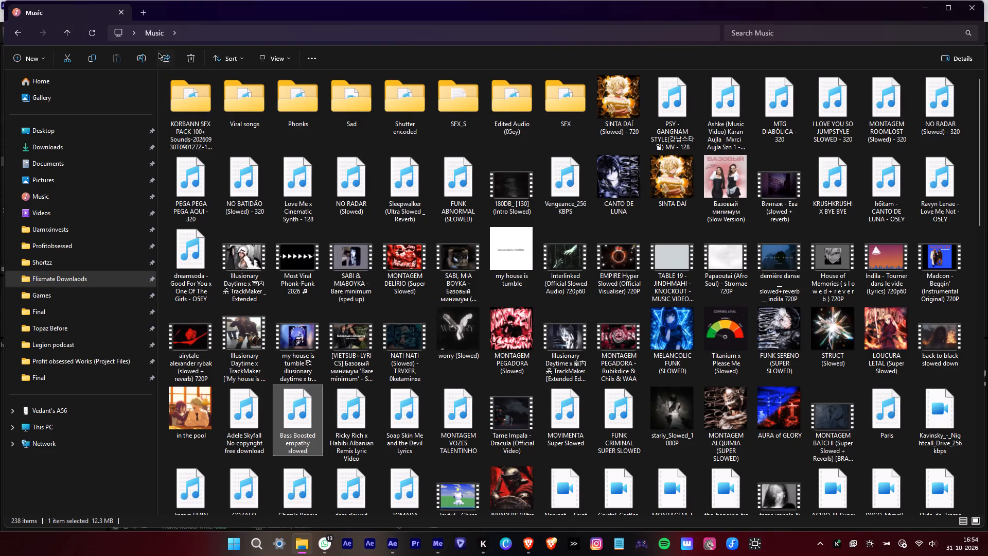
pyautogui.click(144, 17)
pyautogui.click(97, 219)
pyautogui.click(96, 225)
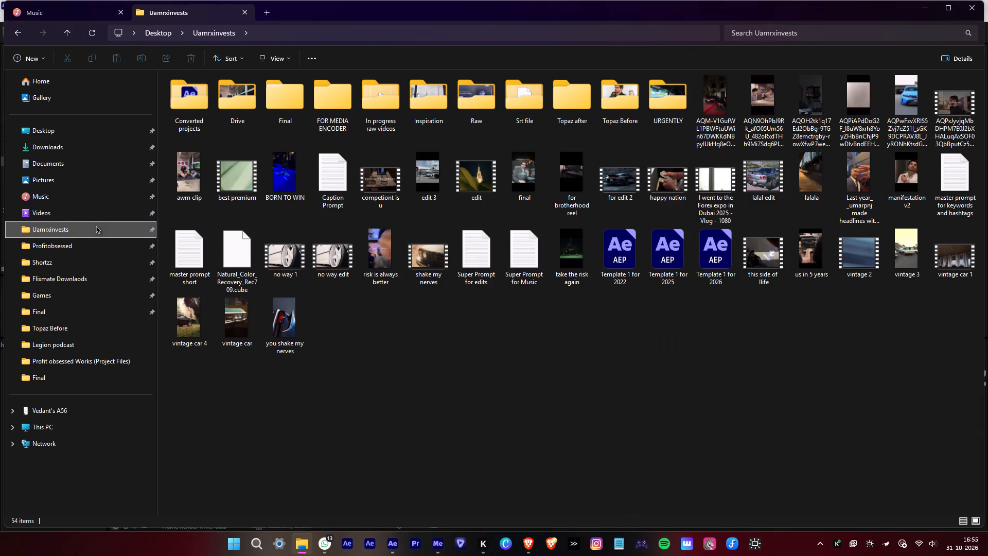
pyautogui.click(92, 253)
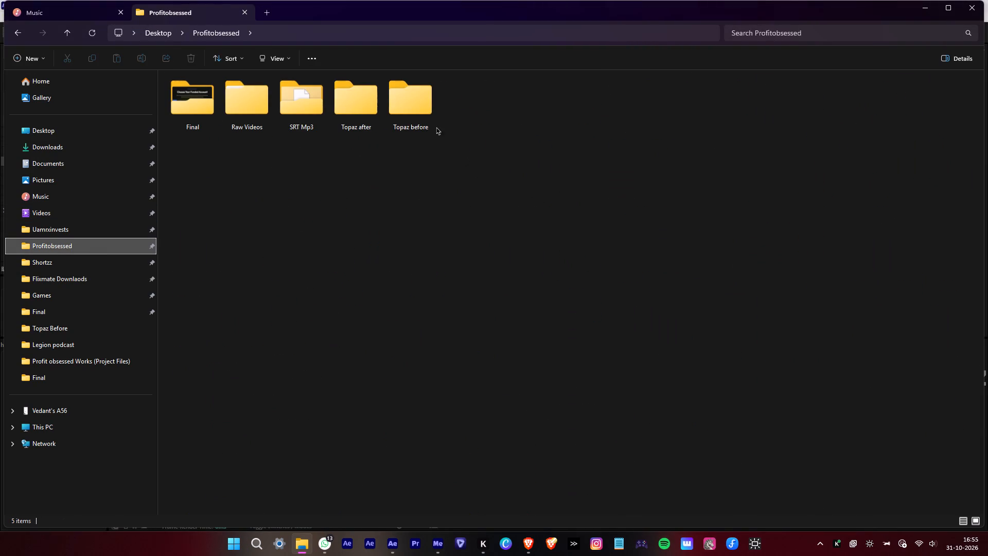
pyautogui.click(233, 102)
pyautogui.click(205, 97)
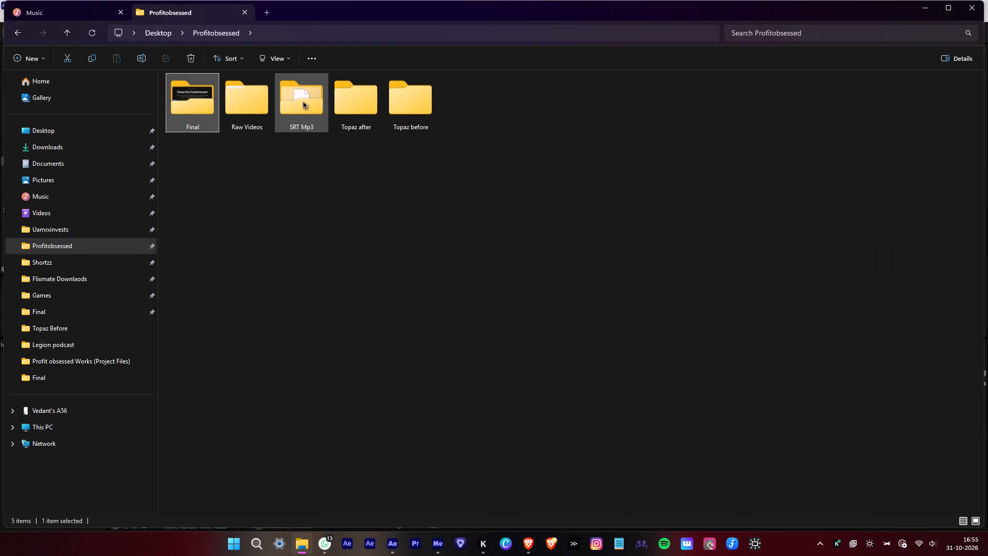
pyautogui.click(304, 101)
pyautogui.click(349, 99)
pyautogui.doubleClick(252, 102)
pyautogui.doubleClick(398, 109)
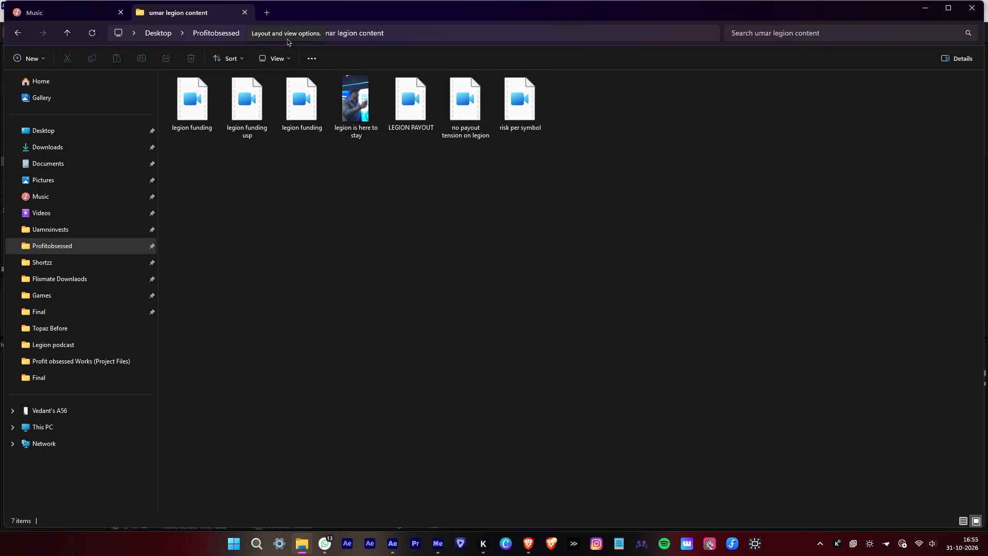
pyautogui.doubleClick(251, 103)
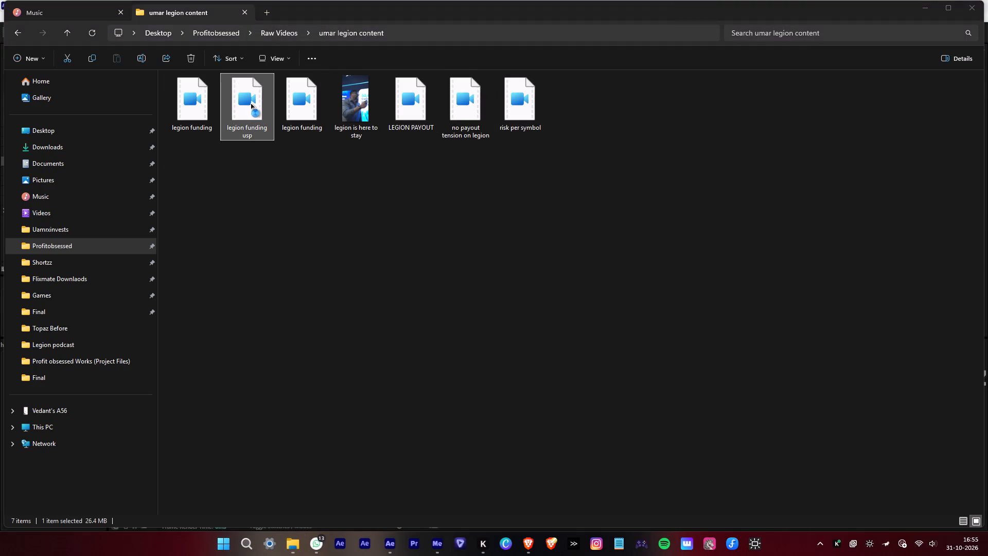
# Preview and delete the "risk per symbol" and "no payout tension on legion" videos.
pyautogui.doubleClick(543, 118)
pyautogui.moveTo(724, 297); pyautogui.dragTo(729, 377)
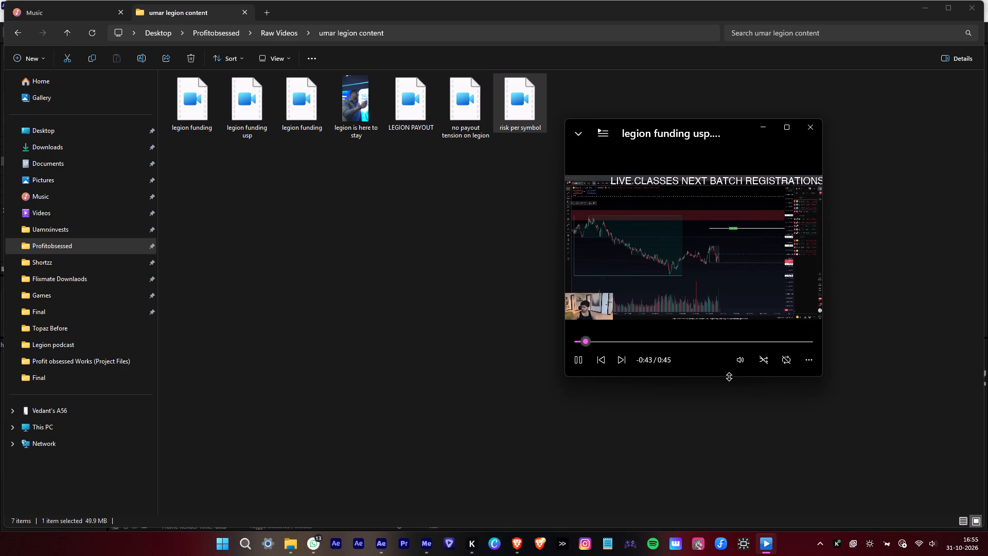
pyautogui.moveTo(729, 377); pyautogui.dragTo(732, 377)
pyautogui.moveTo(823, 281); pyautogui.dragTo(892, 282)
pyautogui.scroll(4, 788, 268)
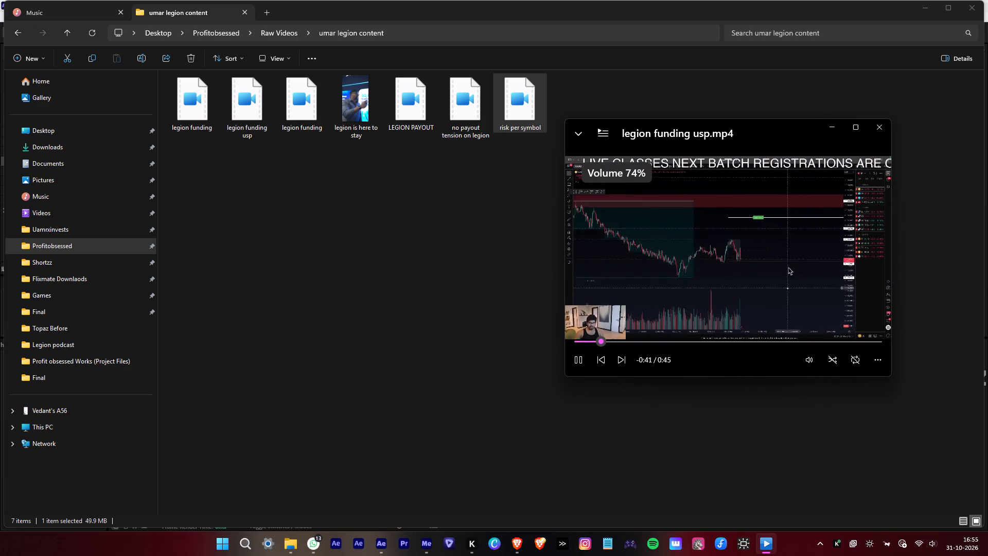
pyautogui.scroll(17, 788, 267)
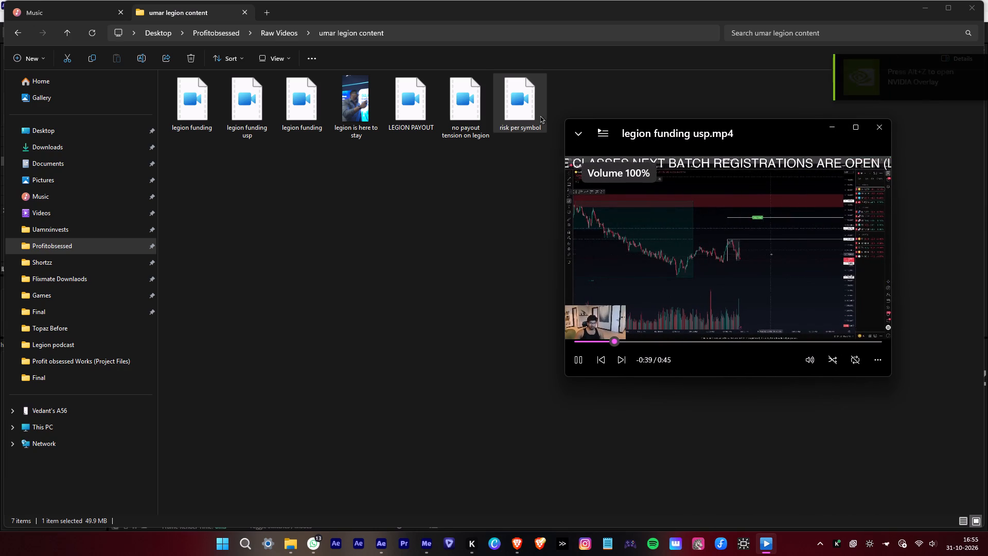
pyautogui.click(531, 110)
pyautogui.click(191, 57)
pyautogui.doubleClick(489, 115)
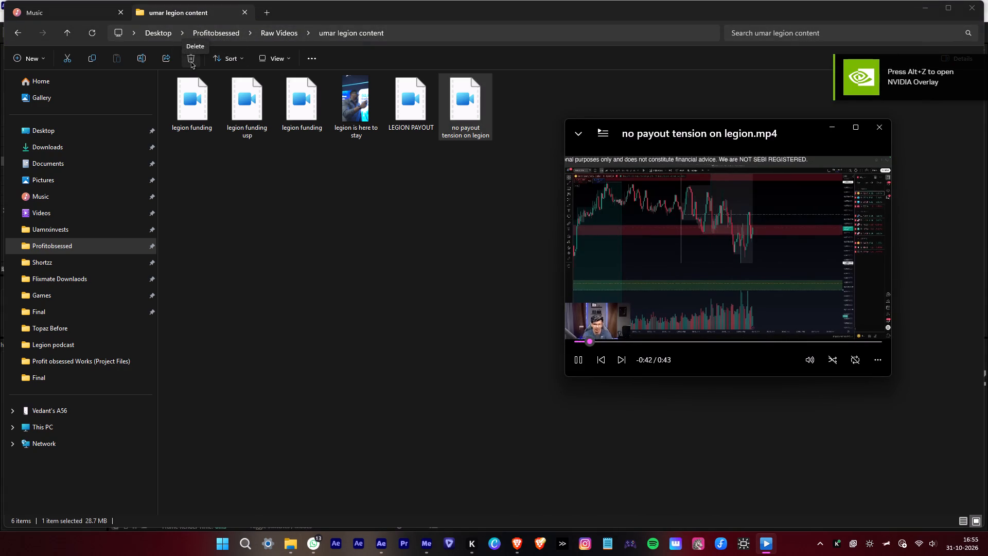
pyautogui.click(190, 61)
# Preview the "LEGION PAYOUT" video and the "topg legion launch" video in the Topg legion content folder.
pyautogui.doubleClick(415, 96)
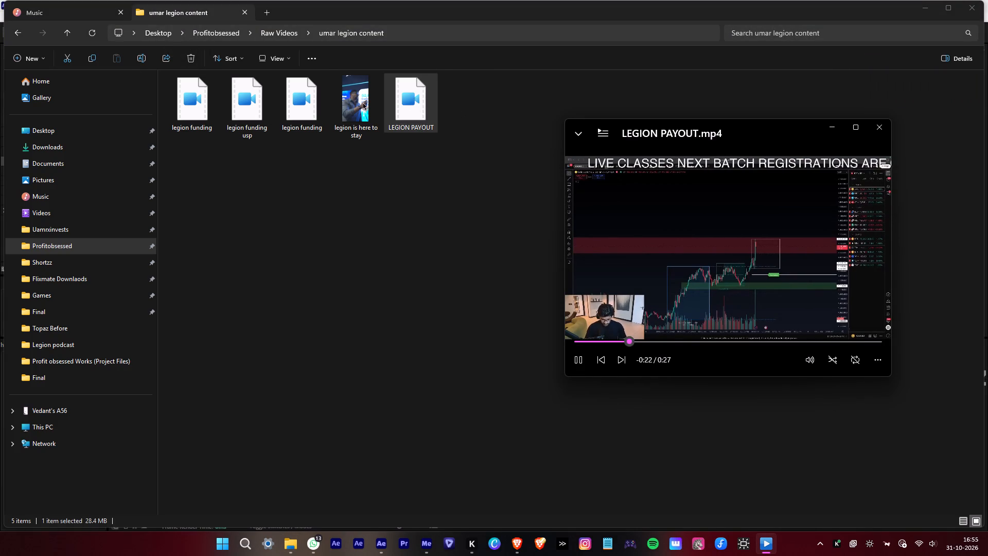
pyautogui.click(378, 100)
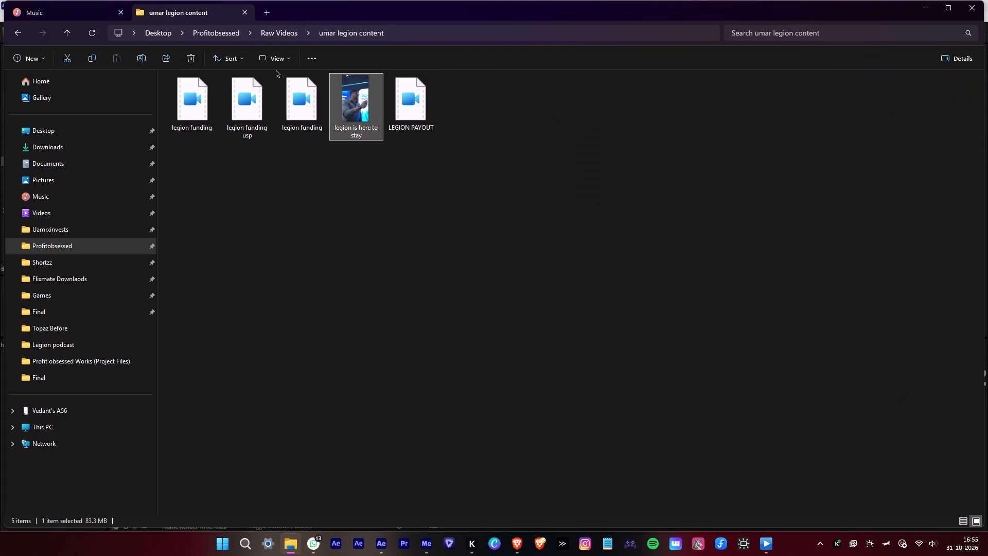
pyautogui.click(294, 34)
pyautogui.doubleClick(329, 108)
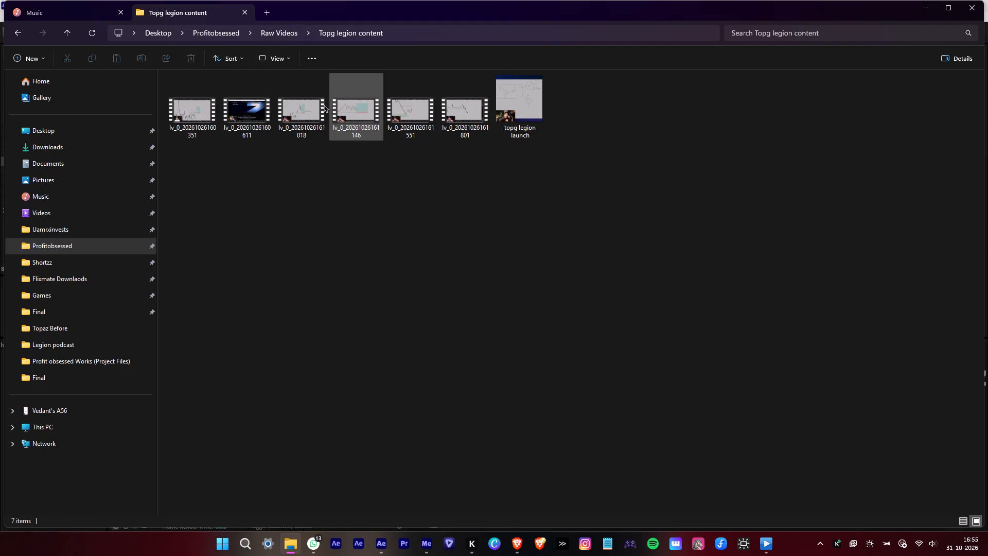
pyautogui.doubleClick(520, 105)
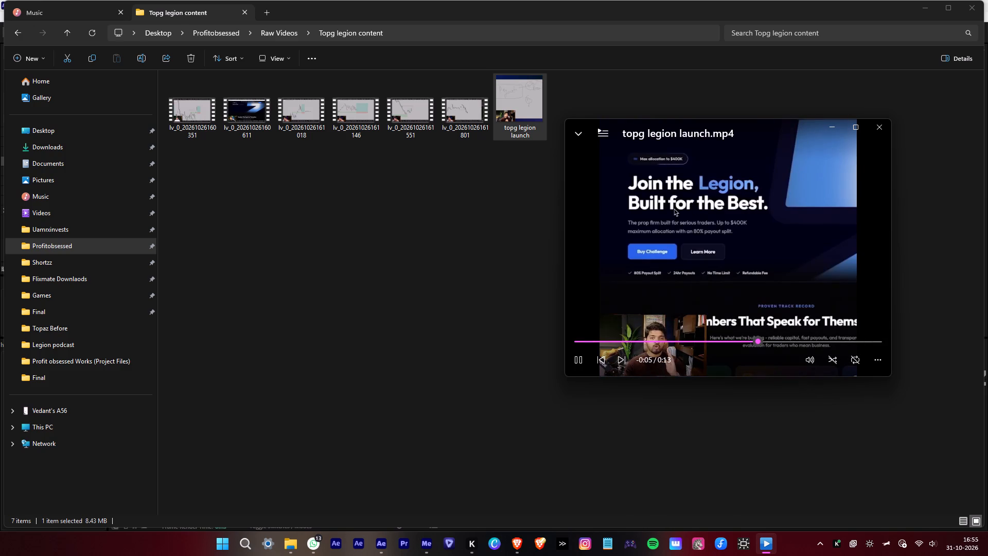
# Import "topg legion launch" into the After Effects project and add it to Comp 2's timeline.
pyautogui.click(878, 122)
pyautogui.moveTo(537, 124); pyautogui.dragTo(397, 536)
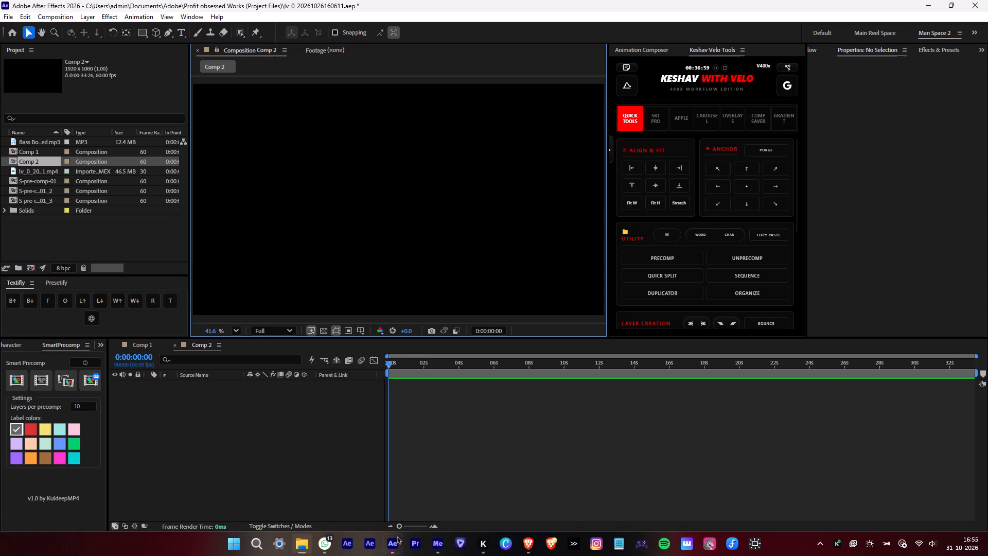
pyautogui.moveTo(397, 536); pyautogui.dragTo(56, 228)
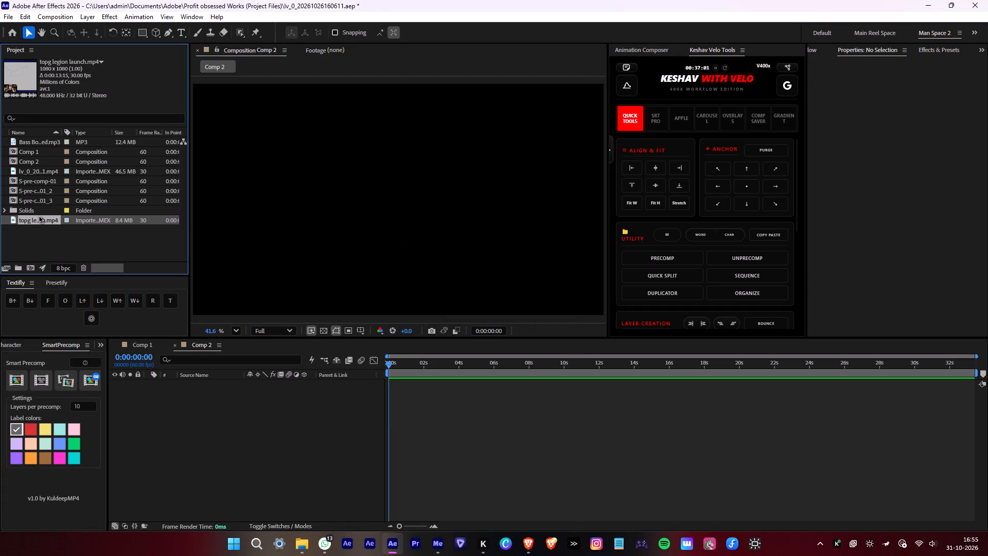
pyautogui.moveTo(39, 215); pyautogui.dragTo(227, 447)
# Display the topg legion launch layer's audio waveform and split the layer at 0:00:02:03.
pyautogui.press('o')
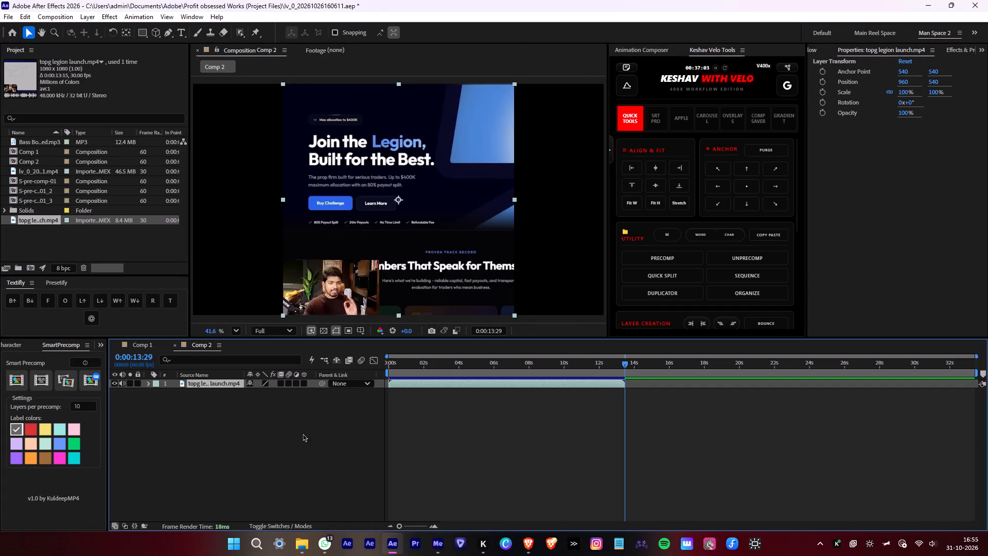
pyautogui.write('ll')
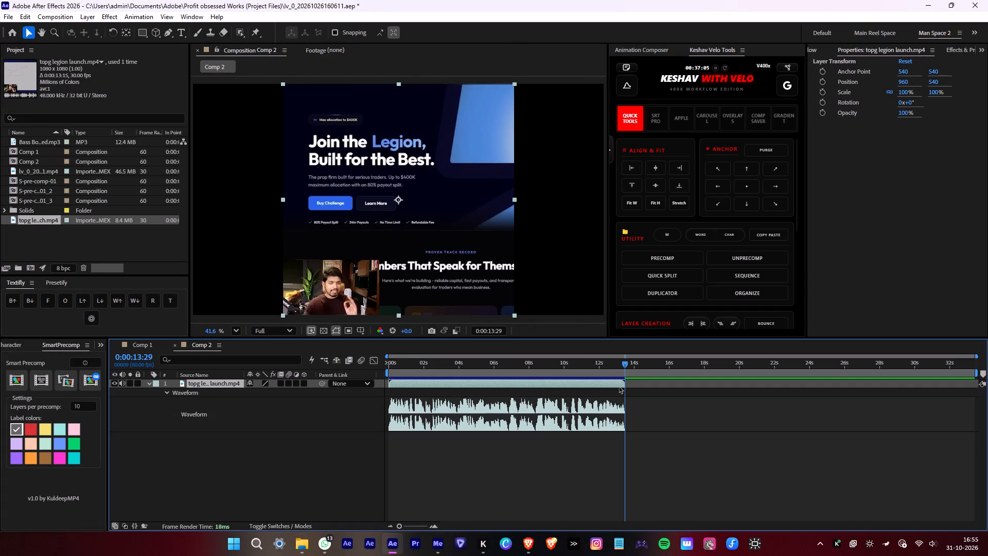
pyautogui.moveTo(604, 367); pyautogui.dragTo(351, 374)
pyautogui.press('space')
pyautogui.keyDown('alt'); pyautogui.scroll(3, 354, 390); pyautogui.keyUp('alt')
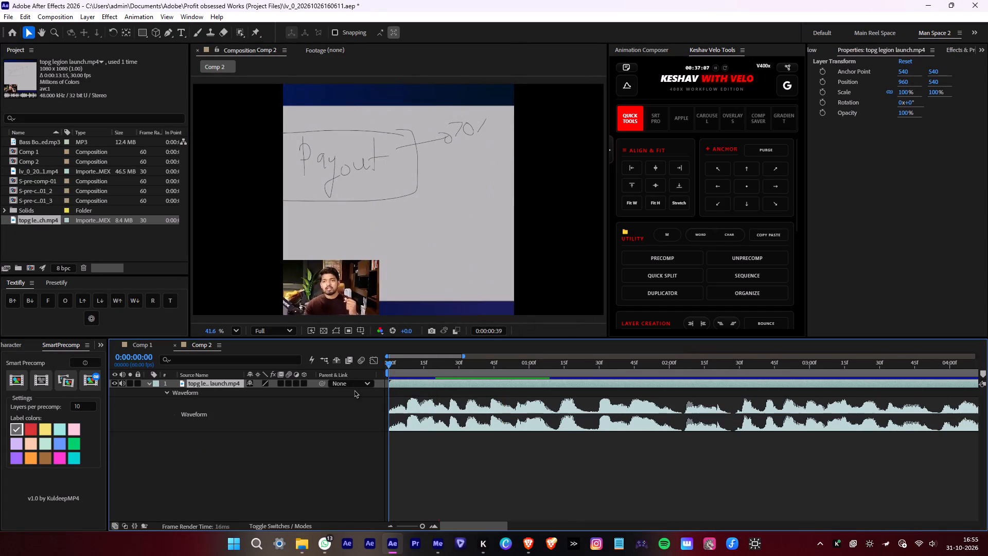
pyautogui.moveTo(636, 423); pyautogui.dragTo(373, 444, button='middle')
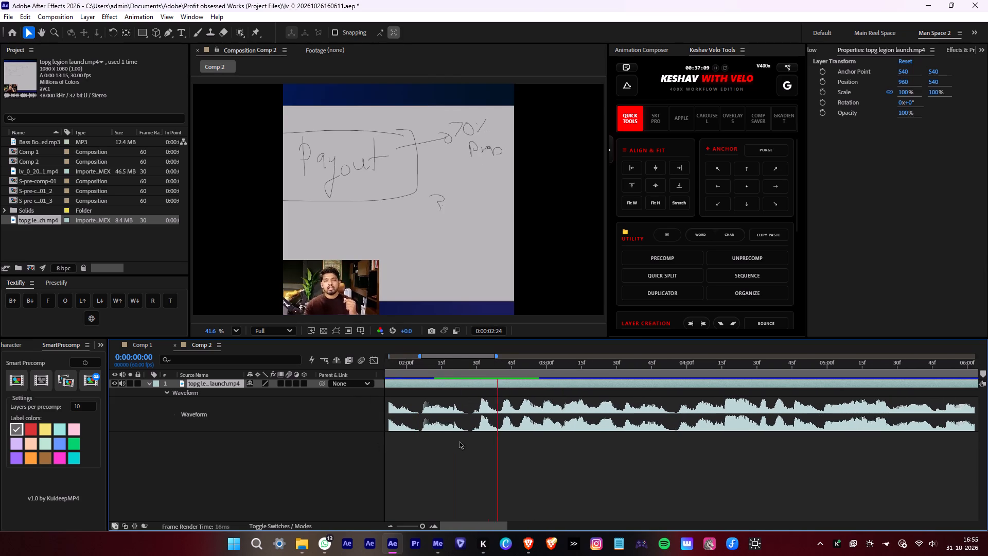
pyautogui.keyDown('alt'); pyautogui.scroll(1, 398, 403); pyautogui.keyUp('alt')
pyautogui.click(430, 375)
pyautogui.press('d')
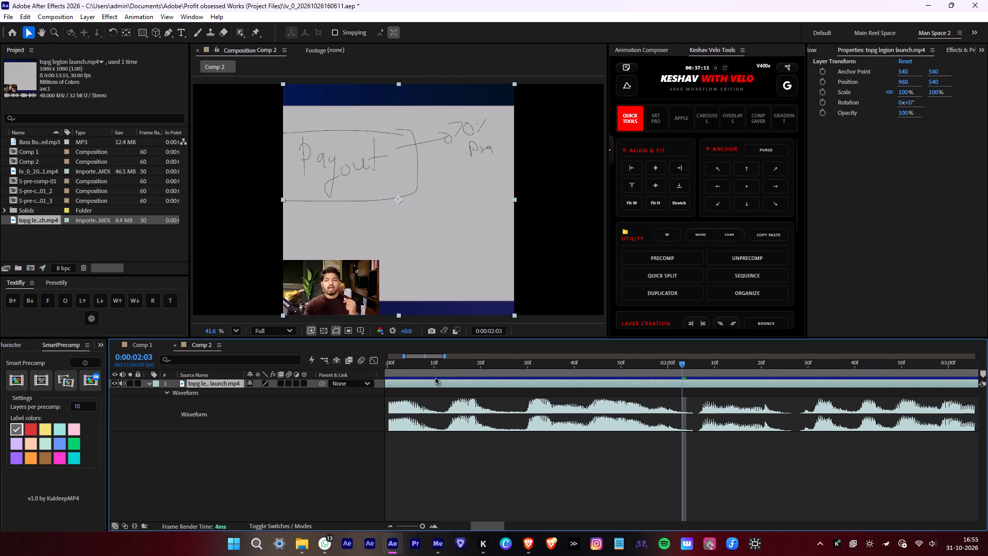
pyautogui.hotkey('alt', 'd')
# Remove the pause after 0:00:02:03 by sliding the second piece earlier, splitting off its overlapping start and deleting that fragment.
pyautogui.press('l')
pyautogui.press('l')
pyautogui.moveTo(710, 385); pyautogui.dragTo(691, 386)
pyautogui.hotkey('alt', 'd')
pyautogui.click(673, 392)
pyautogui.press('Delete')
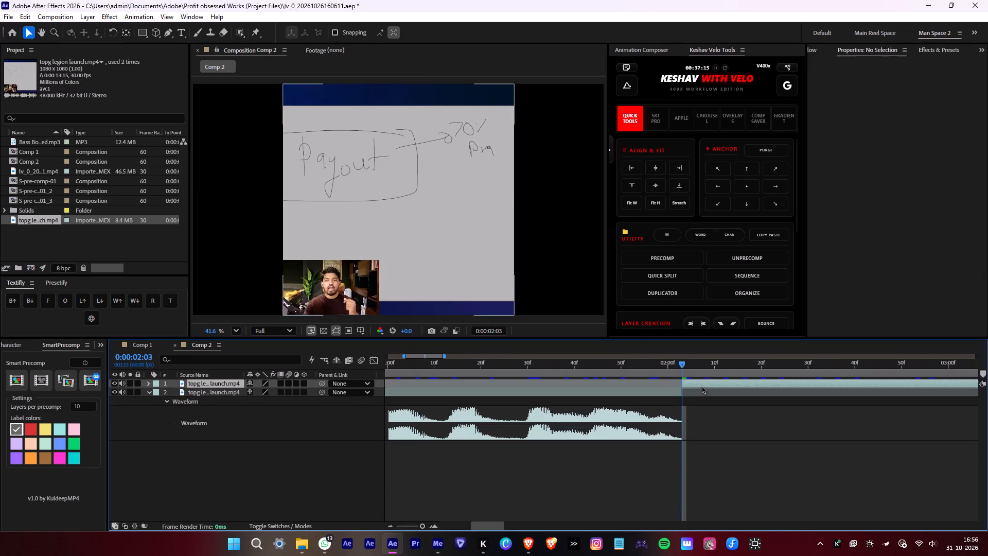
# Show the remaining piece's waveform and split it at the next pause, at 0:00:02:20.
pyautogui.click(701, 386)
pyautogui.press('l')
pyautogui.press('l')
pyautogui.moveTo(744, 416); pyautogui.dragTo(599, 429, button='middle')
pyautogui.click(619, 372)
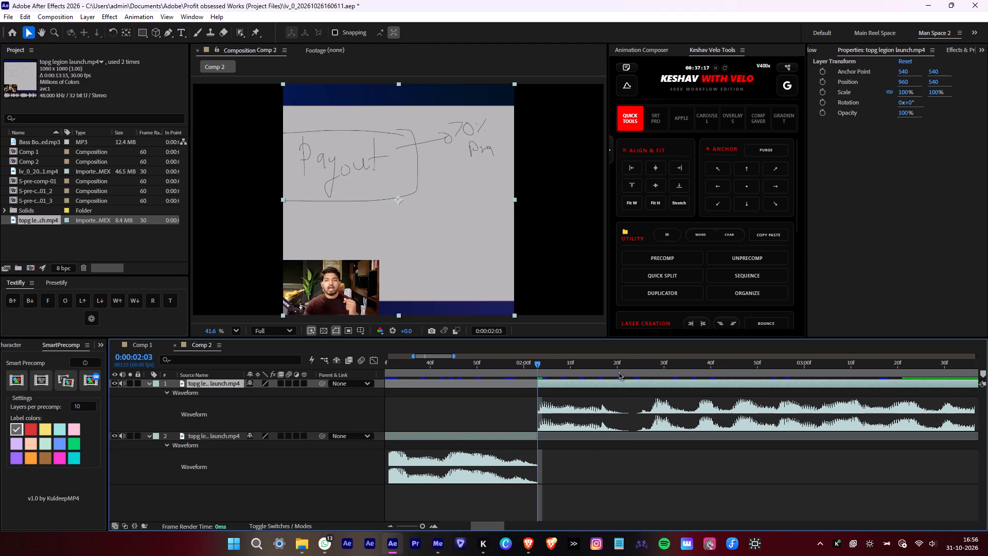
pyautogui.hotkey('alt', 'd')
# Close the pause after 0:00:02:20 by sliding the new piece earlier, splitting off its overlapping start and deleting that fragment.
pyautogui.press('l')
pyautogui.press('l')
pyautogui.moveTo(658, 381); pyautogui.dragTo(638, 387)
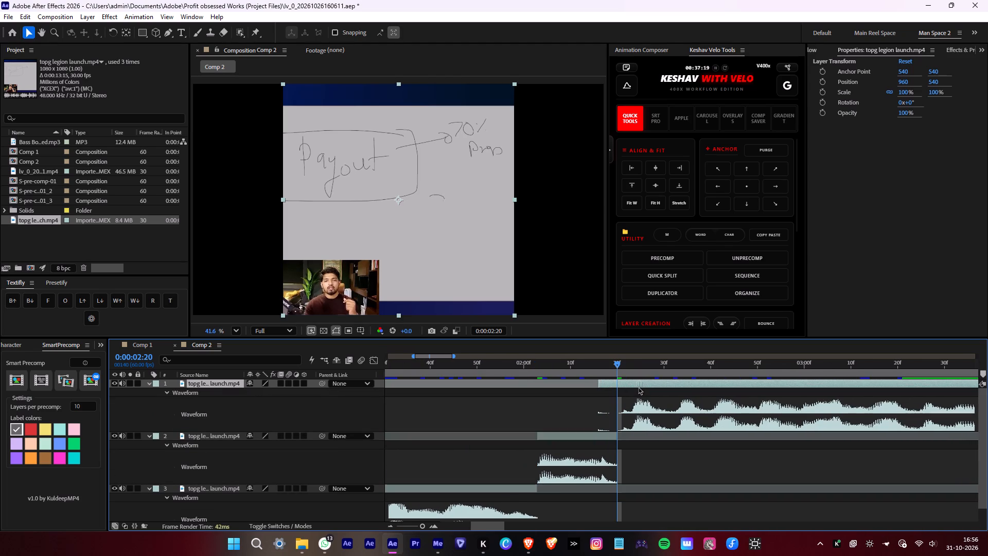
pyautogui.moveTo(638, 387); pyautogui.dragTo(634, 387)
pyautogui.hotkey('alt', 'd')
pyautogui.click(616, 389)
pyautogui.press('Delete')
# Play the last piece with its waveform shown and split it at the pause at 0:00:03:43.
pyautogui.click(636, 384)
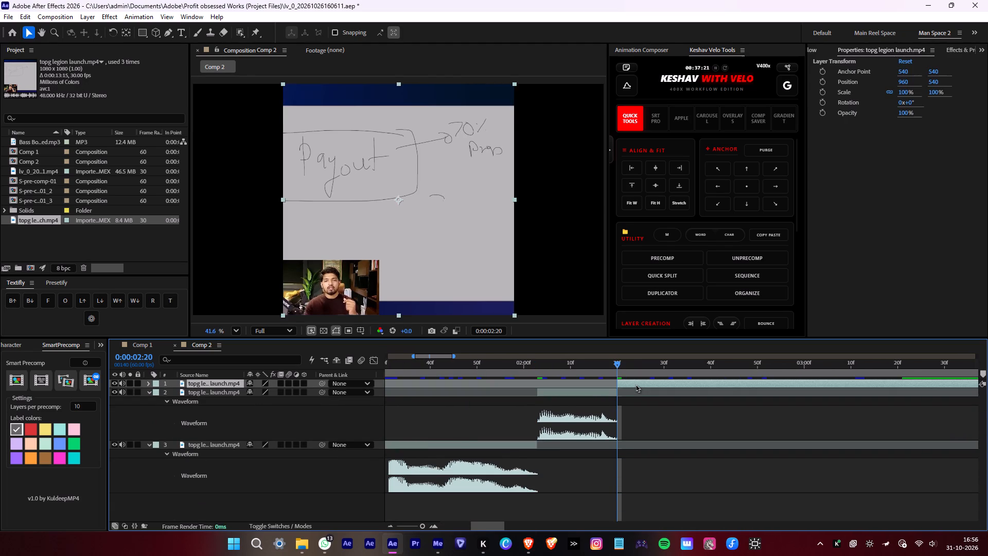
pyautogui.write('ll')
pyautogui.press('space')
pyautogui.moveTo(732, 418); pyautogui.dragTo(481, 443, button='middle')
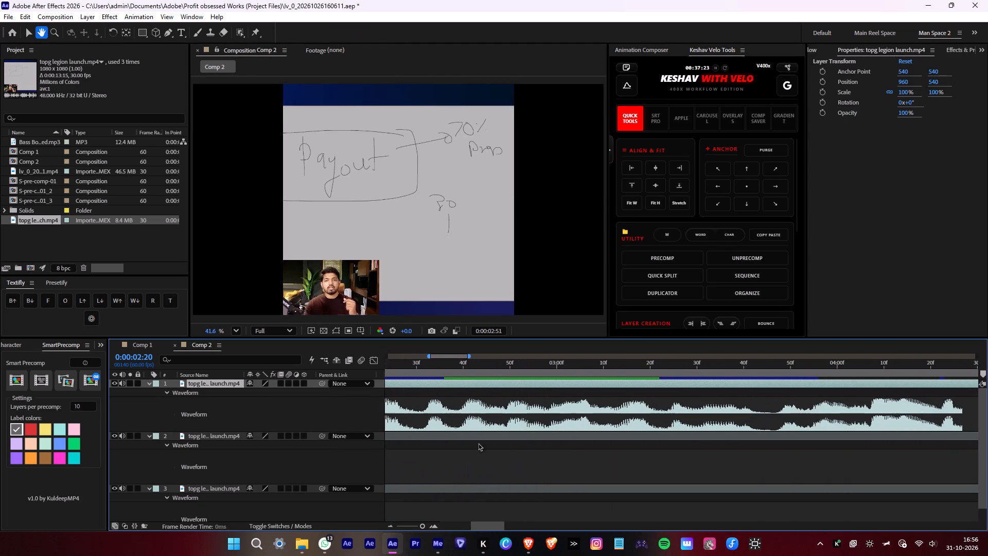
pyautogui.moveTo(690, 442); pyautogui.dragTo(537, 460, button='middle')
pyautogui.press('space')
pyautogui.moveTo(606, 380); pyautogui.dragTo(612, 378)
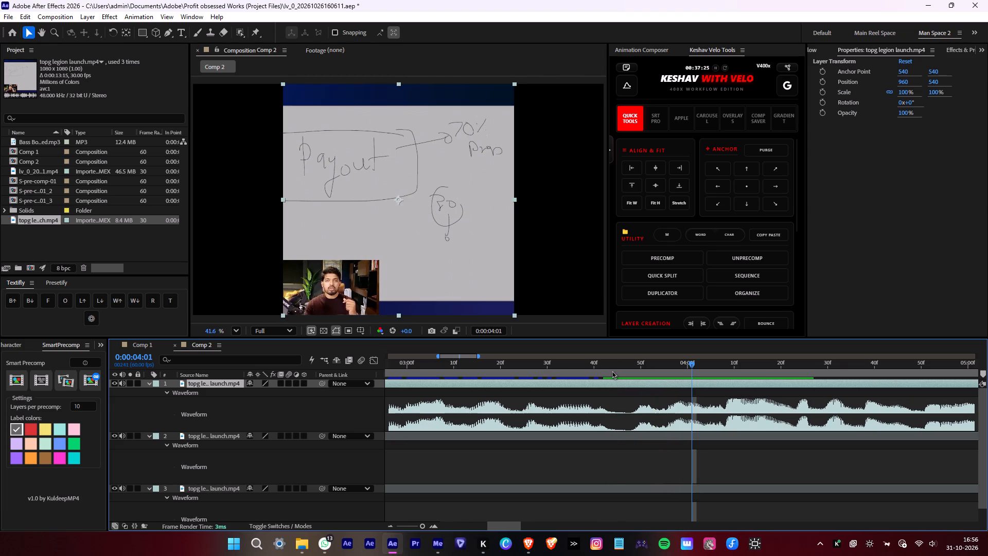
pyautogui.click(612, 371)
pyautogui.hotkey('ctrl', 'z')
pyautogui.click(612, 371)
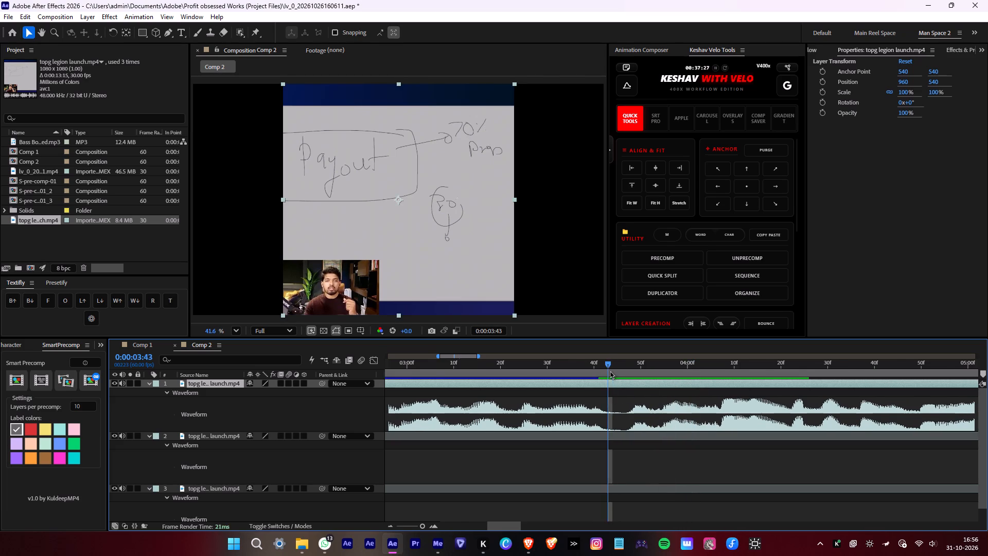
pyautogui.press('d')
pyautogui.hotkey('alt', 'd')
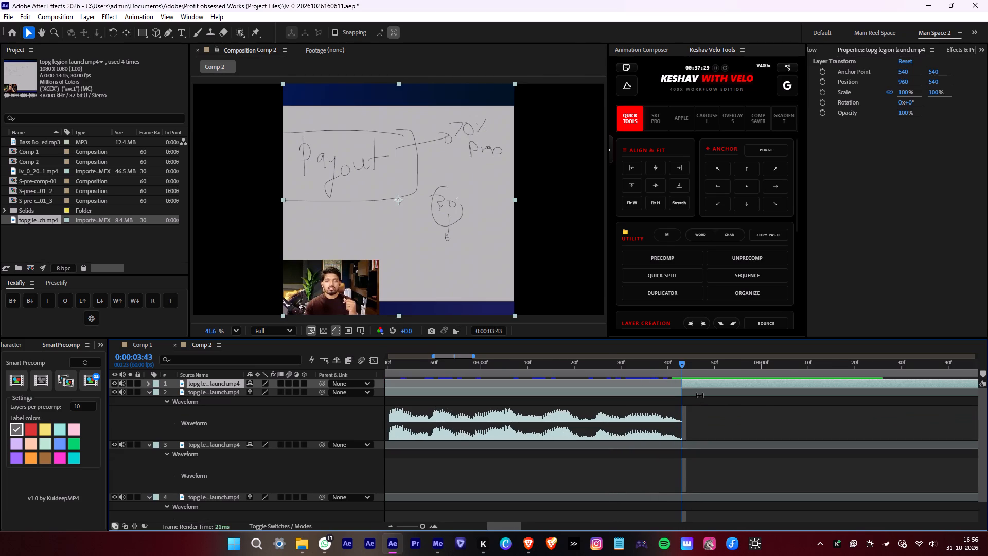
# Show the new piece's waveform, trim off its silent start and slide it earlier to begin at 0:00:03:43.
pyautogui.press('l')
pyautogui.press('l')
pyautogui.moveTo(680, 384); pyautogui.dragTo(697, 383)
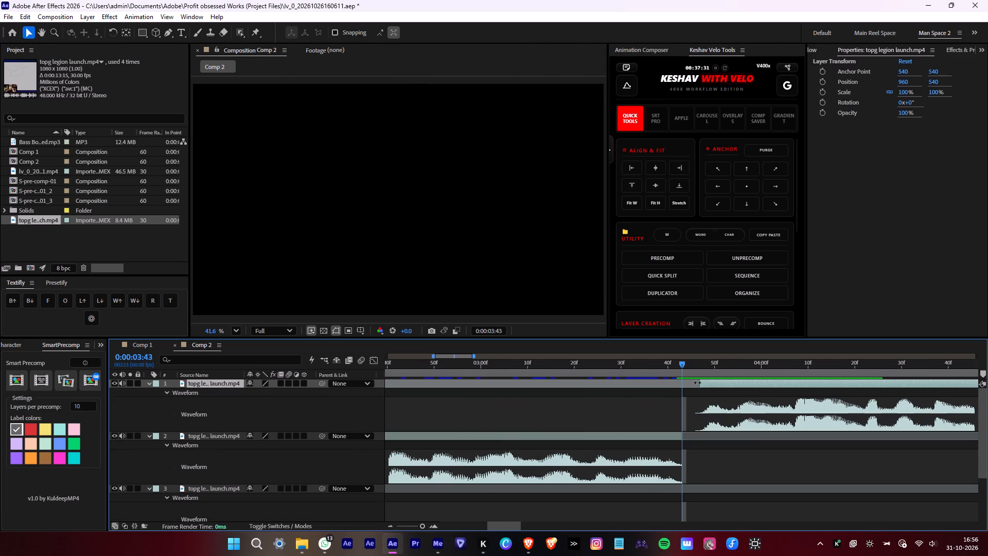
pyautogui.moveTo(697, 383); pyautogui.dragTo(698, 382)
pyautogui.moveTo(719, 384); pyautogui.dragTo(699, 384)
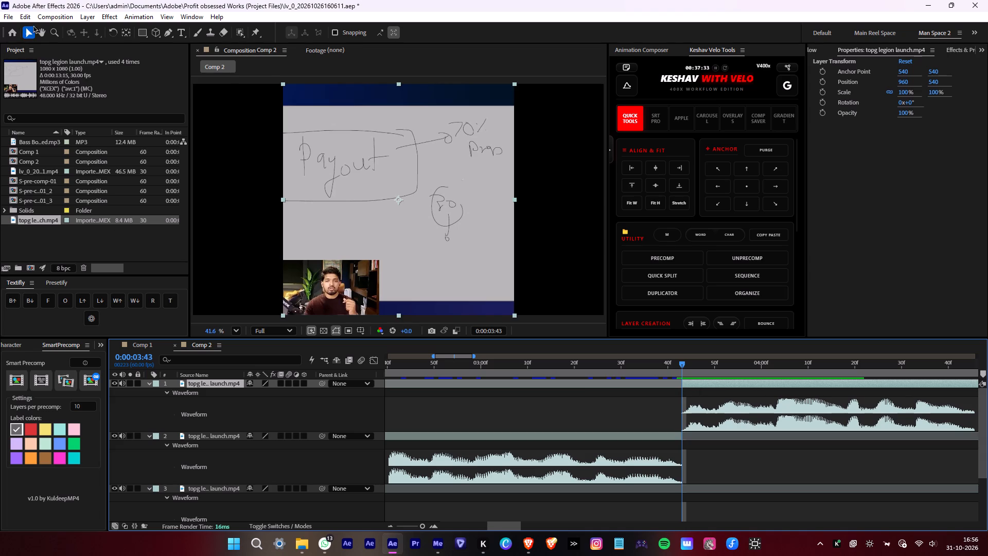
# Purge all memory and disk cache.
pyautogui.click(28, 16)
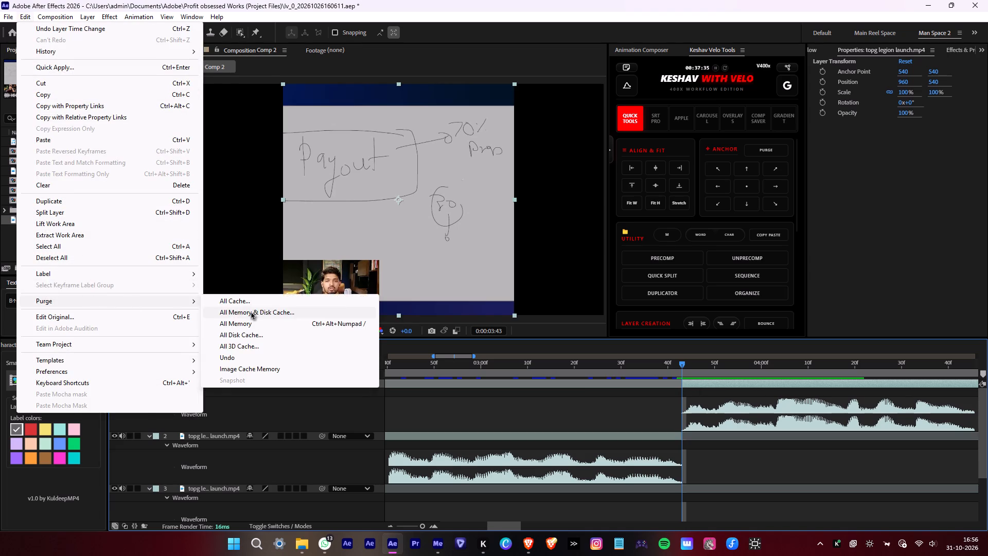
pyautogui.click(251, 311)
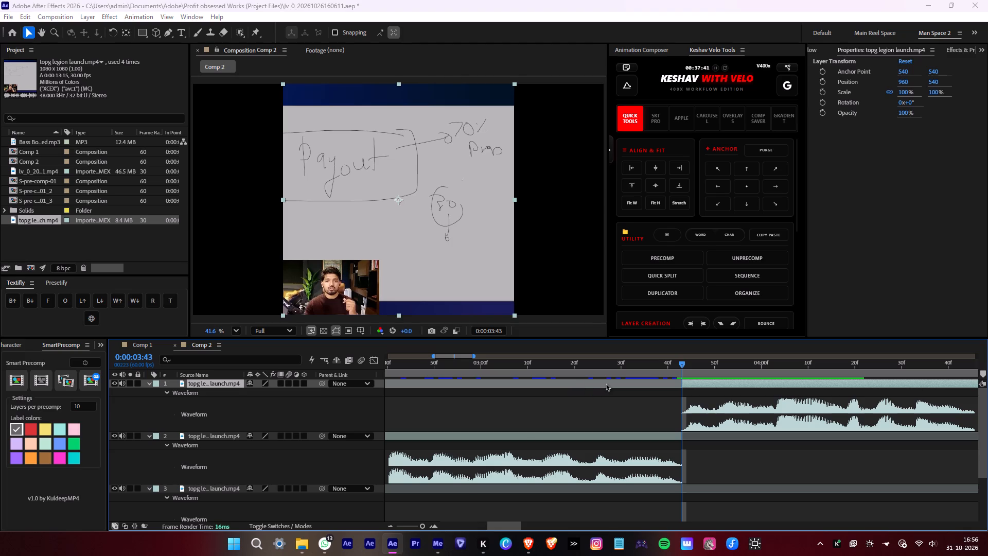
pyautogui.click(540, 288)
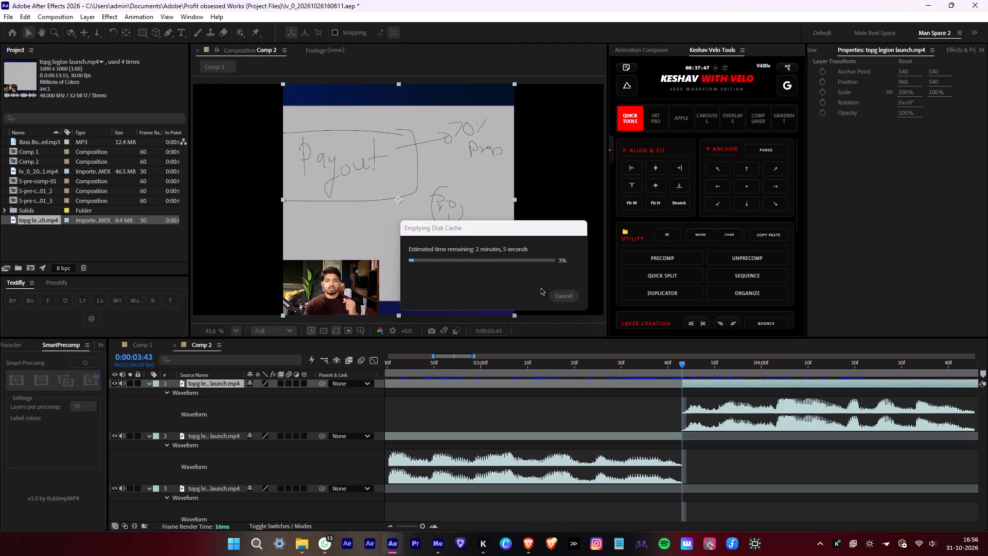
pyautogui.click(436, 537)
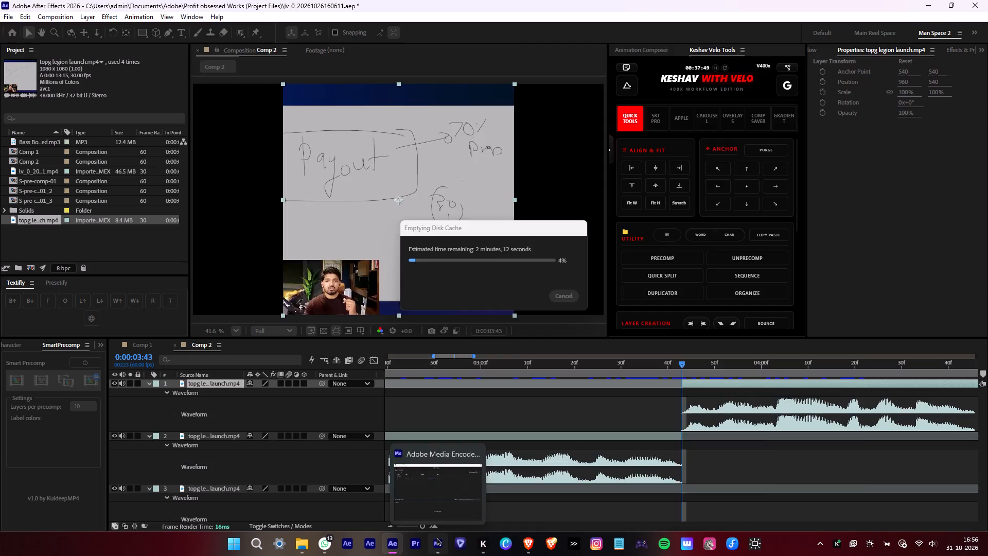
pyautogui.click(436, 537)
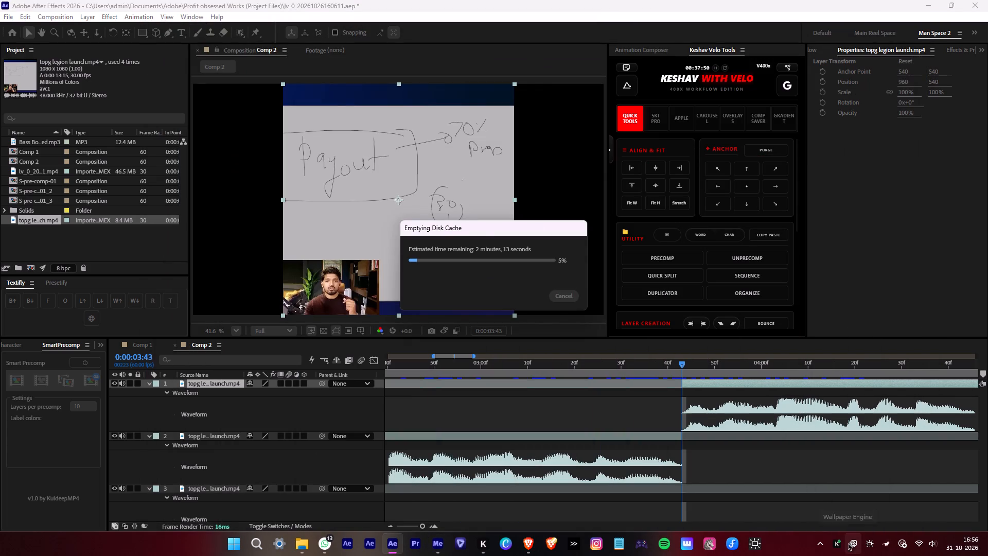
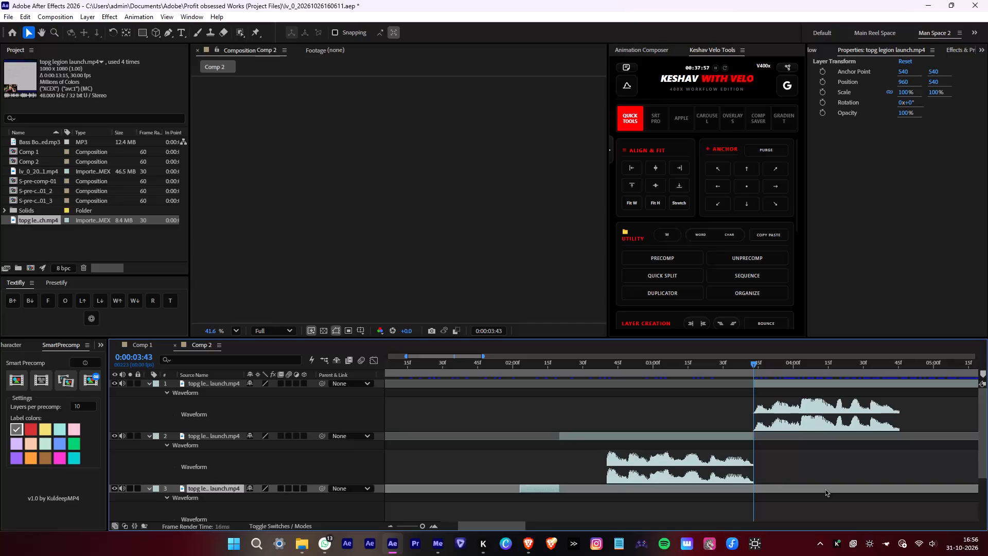
# Play the last piece of the topg legion launch footage and split it at the pause at 0:00:06:36.
pyautogui.moveTo(817, 447); pyautogui.dragTo(418, 481, button='middle')
pyautogui.press('space')
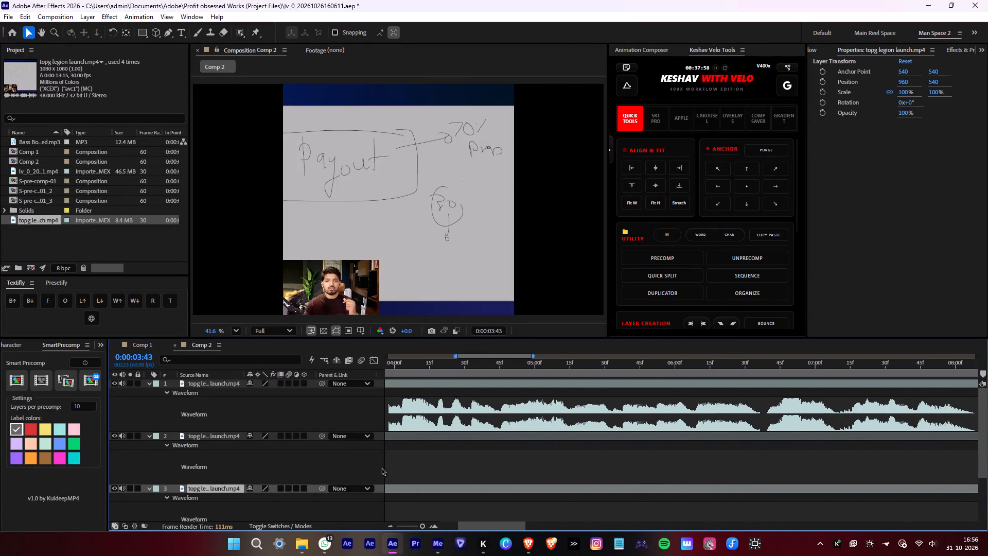
pyautogui.click(604, 443)
pyautogui.press('space')
pyautogui.press('space')
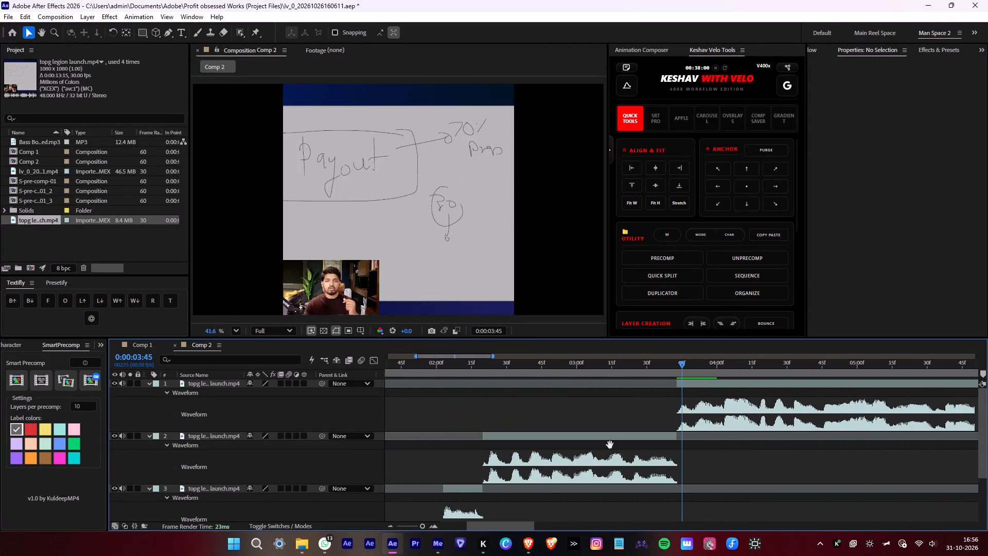
pyautogui.click(729, 460)
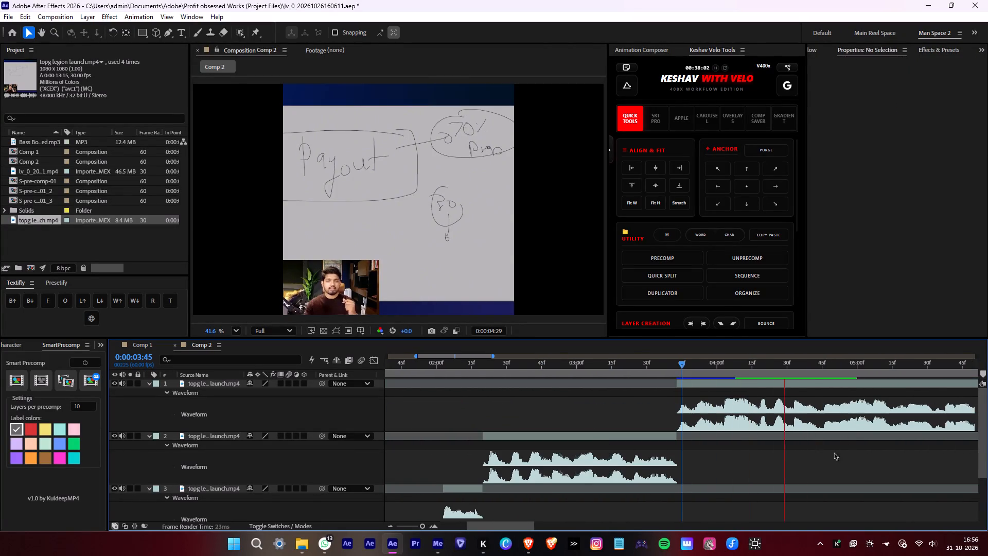
pyautogui.moveTo(833, 453); pyautogui.dragTo(458, 465, button='middle')
pyautogui.moveTo(830, 464); pyautogui.dragTo(755, 467, button='middle')
pyautogui.press('space')
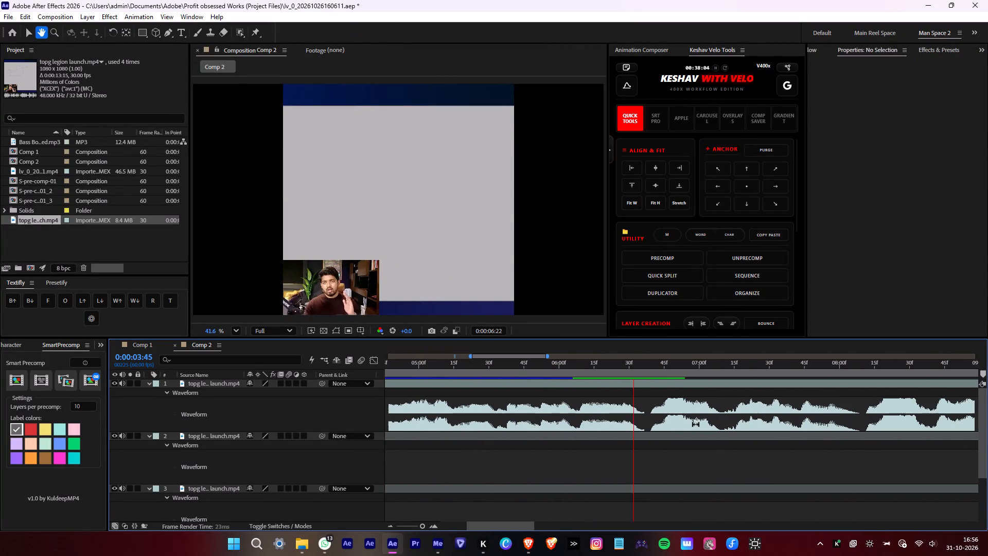
pyautogui.keyDown('alt'); pyautogui.scroll(1, 652, 390); pyautogui.keyUp('alt')
pyautogui.click(632, 368)
pyautogui.click(633, 384)
pyautogui.hotkey('alt', 'd')
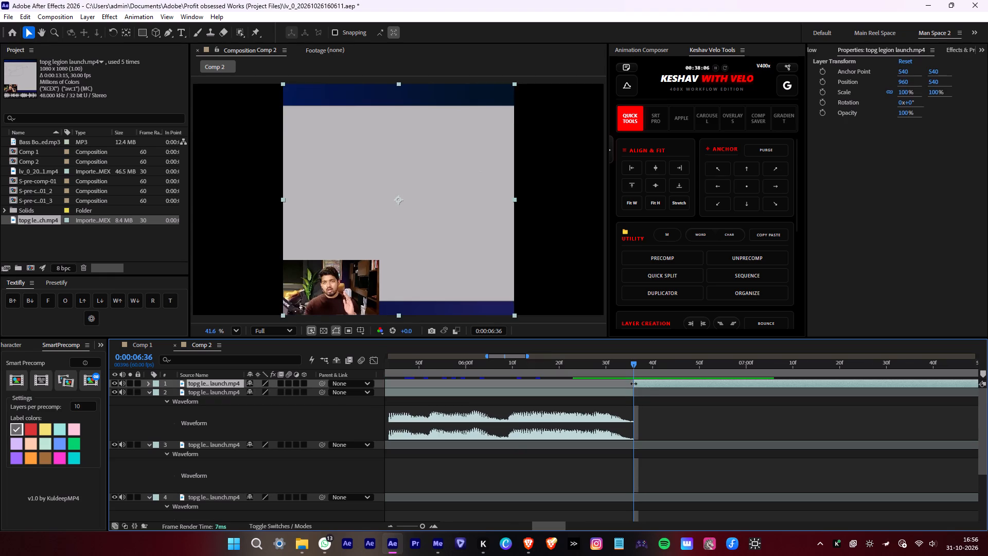
# Close the pause after 0:00:06:36 by sliding the new piece earlier, splitting off its overlapping start and deleting that fragment.
pyautogui.press('l')
pyautogui.press('l')
pyautogui.moveTo(627, 380); pyautogui.dragTo(641, 381)
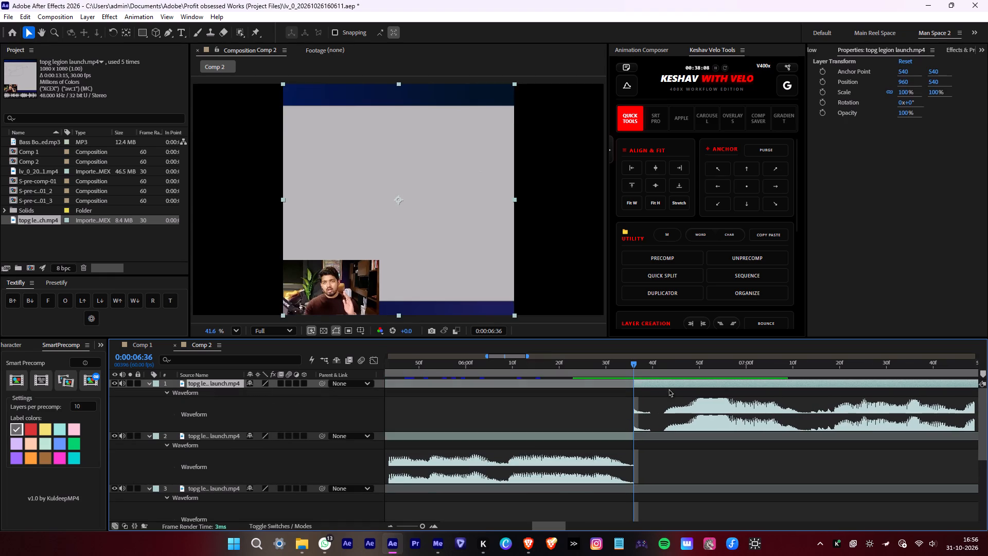
pyautogui.hotkey('ctrl', 'z')
pyautogui.moveTo(668, 386); pyautogui.dragTo(654, 389)
pyautogui.hotkey('alt', 'd')
pyautogui.click(627, 393)
pyautogui.press('Delete')
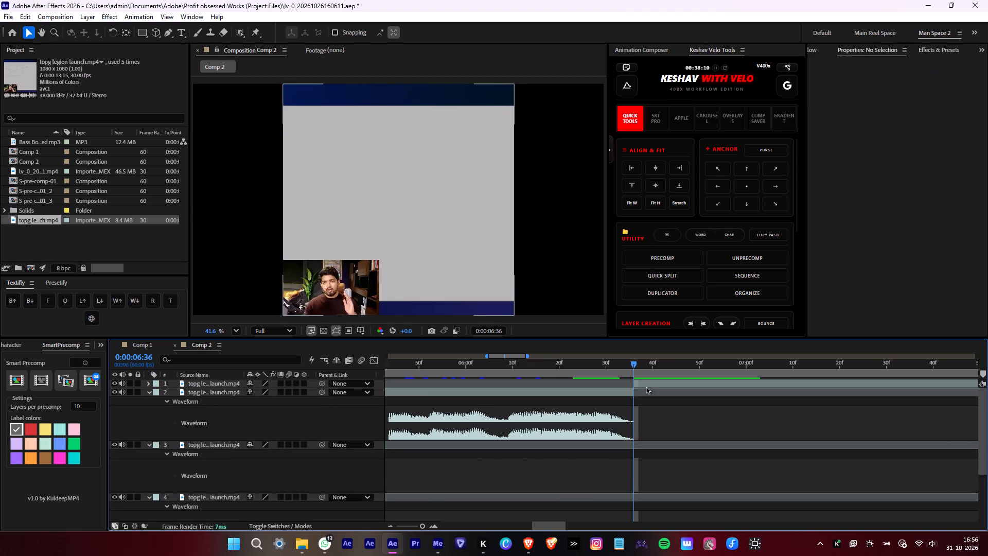
# Show the last piece's waveform and split it at the pause at 0:00:08:03.
pyautogui.click(648, 384)
pyautogui.write('ll')
pyautogui.moveTo(538, 431); pyautogui.dragTo(375, 441, button='middle')
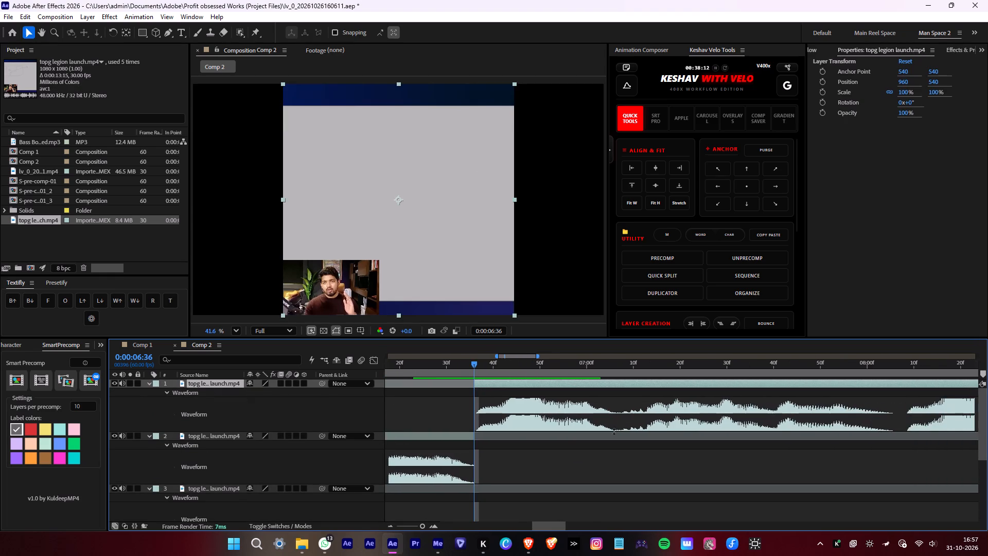
pyautogui.keyDown('alt'); pyautogui.scroll(-1, 662, 428); pyautogui.keyUp('alt')
pyautogui.moveTo(662, 428); pyautogui.dragTo(513, 440, button='middle')
pyautogui.keyDown('alt'); pyautogui.scroll(1, 626, 394); pyautogui.keyUp('alt')
pyautogui.click(616, 372)
pyautogui.hotkey('alt', 'd')
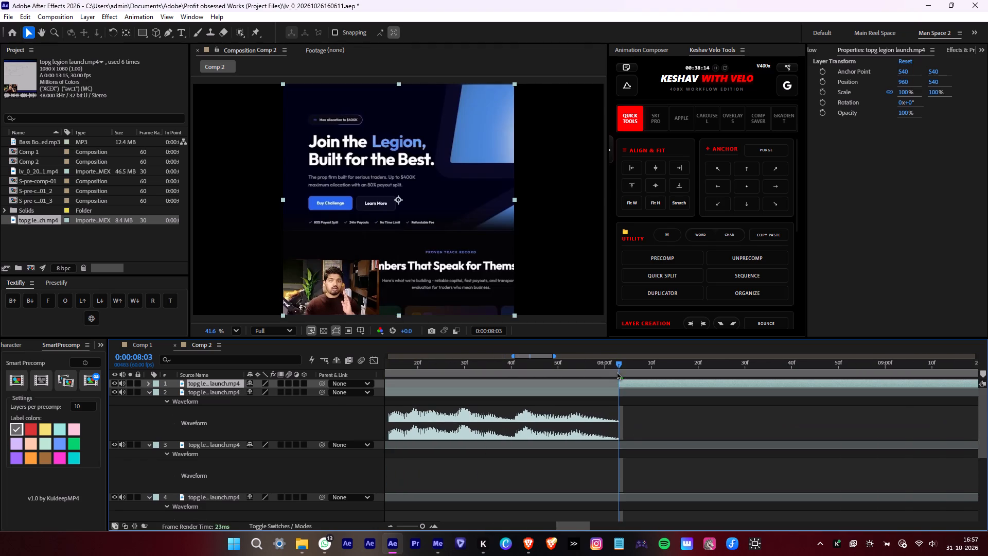
# Close the pause after 0:00:08:03 by sliding the new piece earlier, splitting off its overlapping start and deleting that fragment.
pyautogui.press('l')
pyautogui.press('l')
pyautogui.moveTo(655, 386); pyautogui.dragTo(631, 389)
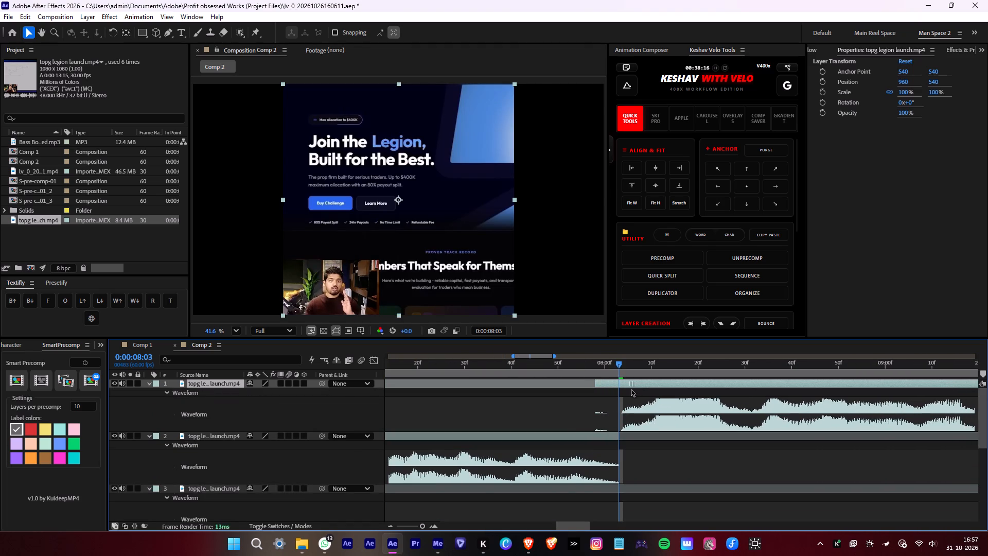
pyautogui.moveTo(631, 389); pyautogui.dragTo(627, 389)
pyautogui.hotkey('alt', 'd')
pyautogui.click(613, 393)
pyautogui.press('Delete')
# Show the last piece's waveform and split it at the pause at 0:00:09:26.
pyautogui.click(654, 384)
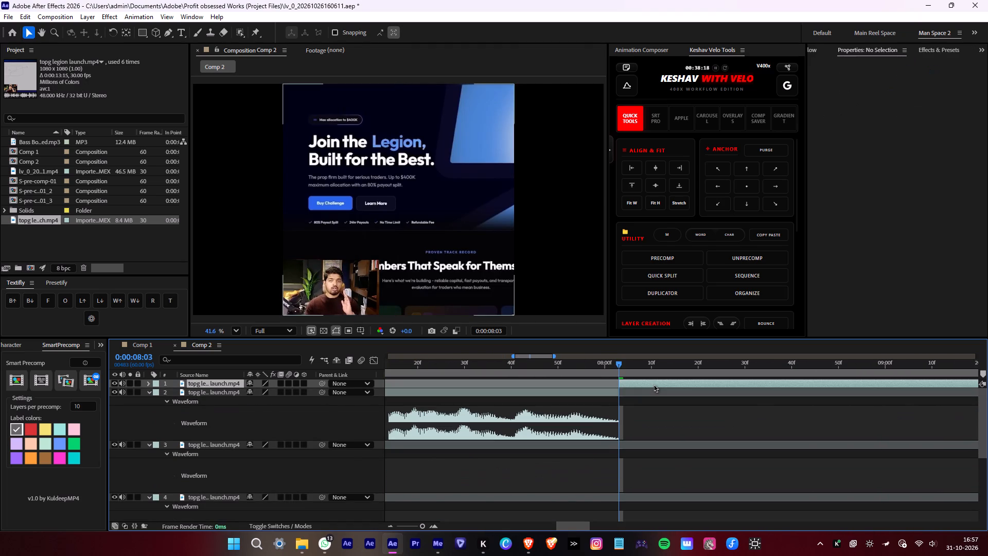
pyautogui.press('l')
pyautogui.press('l')
pyautogui.moveTo(721, 407); pyautogui.dragTo(395, 447, button='middle')
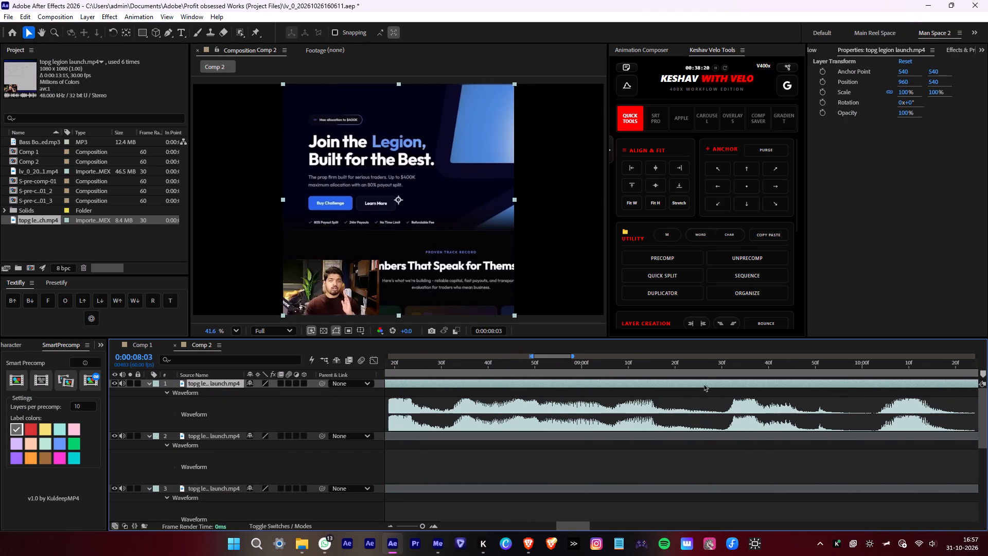
pyautogui.click(704, 376)
pyautogui.hotkey('alt', 'd')
# Show the new piece's waveform, trim off its silent start and slide it earlier to begin at 0:00:09:26.
pyautogui.press('l')
pyautogui.press('l')
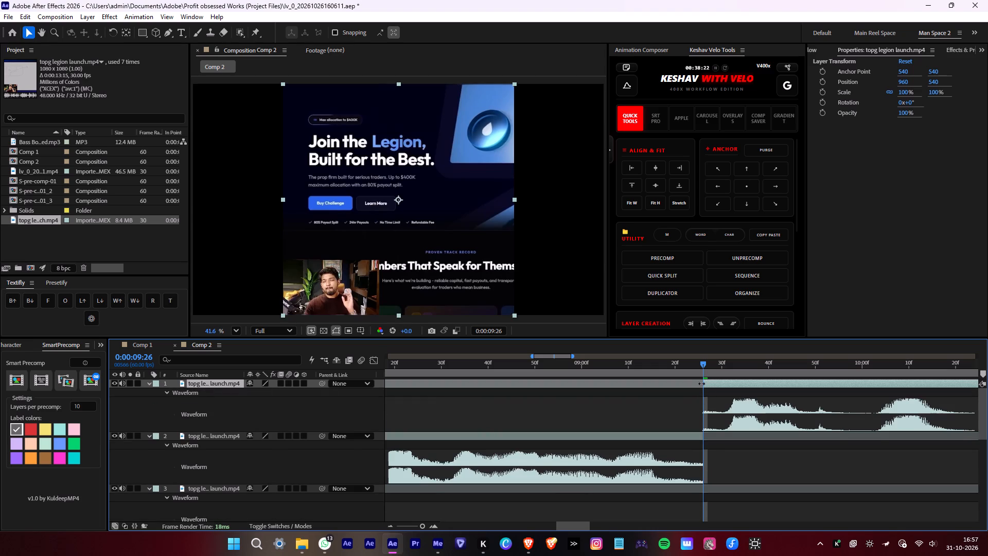
pyautogui.moveTo(701, 384); pyautogui.dragTo(719, 384)
pyautogui.moveTo(731, 384); pyautogui.dragTo(712, 386)
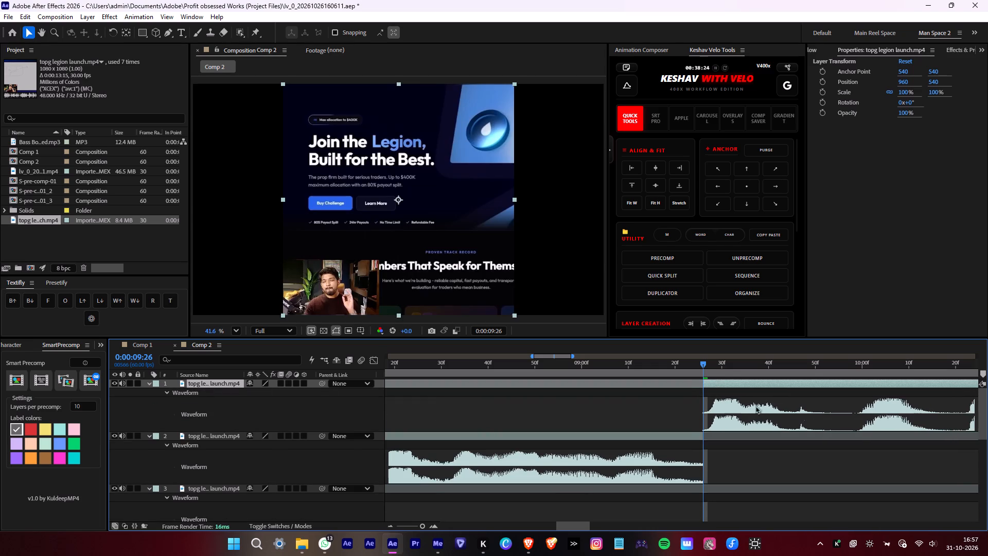
# Split the last piece at 0:00:09:49, slide the new piece earlier over the pause and delete its overlapping start.
pyautogui.click(813, 369)
pyautogui.hotkey('alt', 'd')
pyautogui.press('l')
pyautogui.press('l')
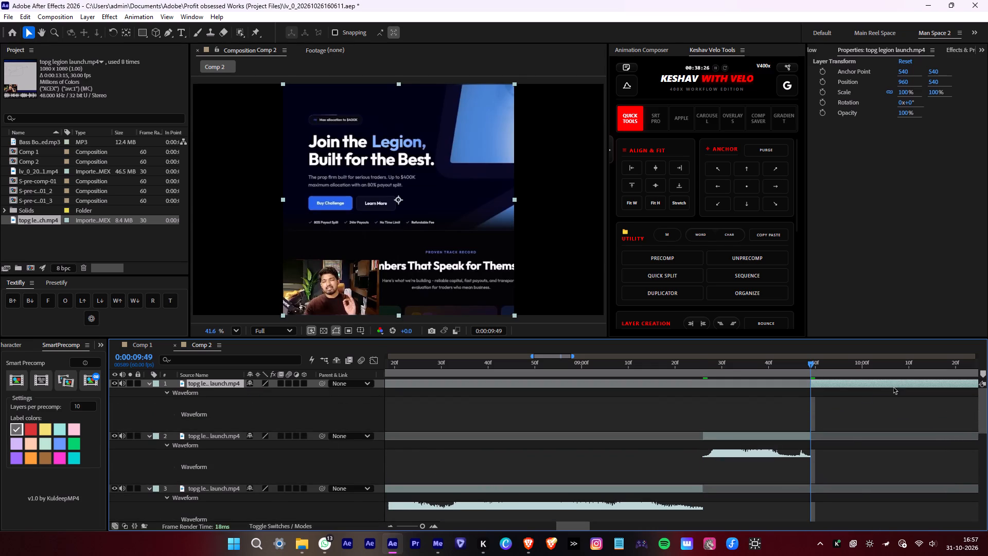
pyautogui.moveTo(895, 384); pyautogui.dragTo(842, 395)
pyautogui.hotkey('alt', 'd')
pyautogui.click(794, 392)
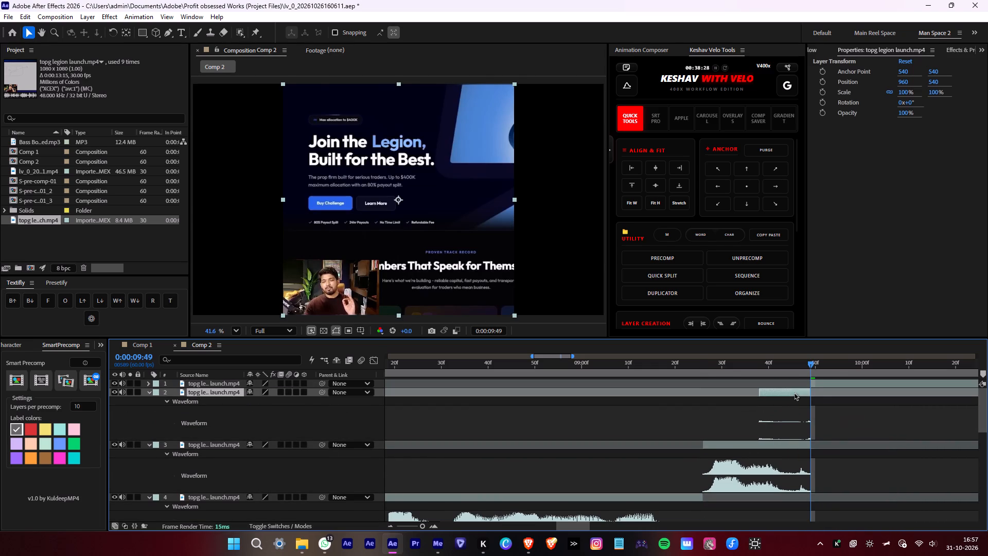
pyautogui.press('Delete')
# Show the last piece's waveform and split it at the pause at 0:00:10:05.
pyautogui.click(820, 380)
pyautogui.press('l')
pyautogui.press('l')
pyautogui.moveTo(852, 402); pyautogui.dragTo(615, 423, button='middle')
pyautogui.click(647, 375)
pyautogui.hotkey('alt', 'd')
# Close the pause after 0:00:10:05 by sliding the new piece earlier, splitting off its overlapping start and deleting that fragment.
pyautogui.press('k')
pyautogui.press('l')
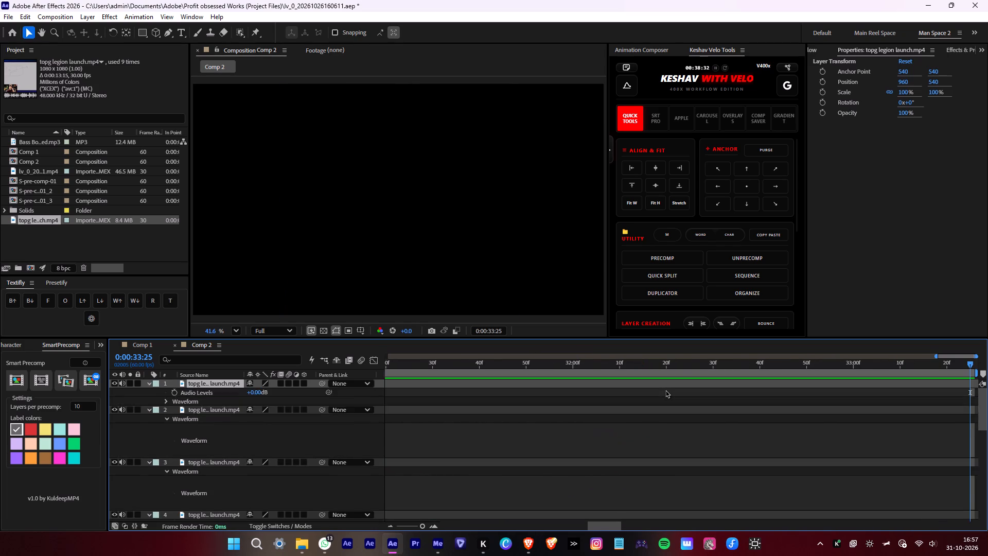
pyautogui.press('l')
pyautogui.press('i')
pyautogui.moveTo(698, 384); pyautogui.dragTo(679, 387)
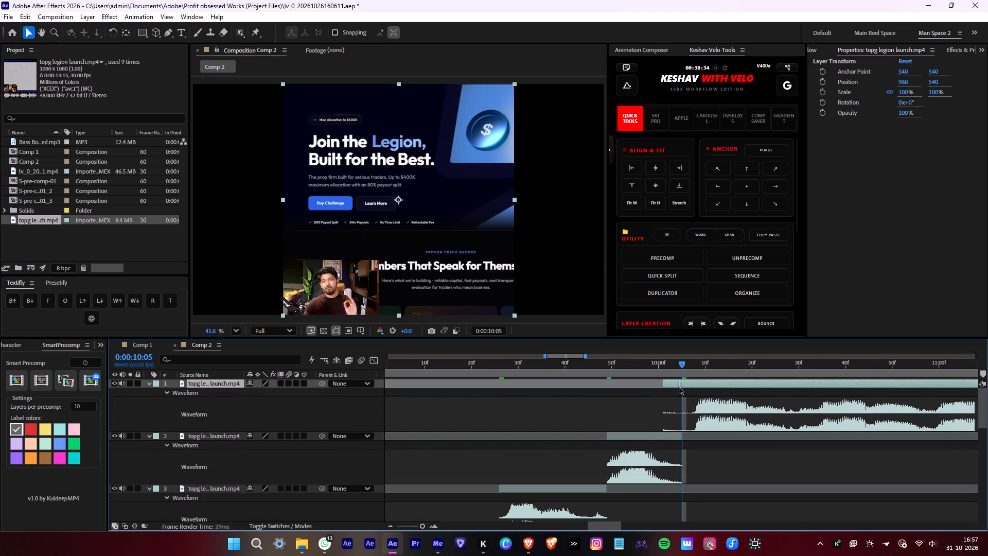
pyautogui.moveTo(679, 387); pyautogui.dragTo(669, 388)
pyautogui.hotkey('alt', 'd')
pyautogui.click(673, 391)
pyautogui.press('Delete')
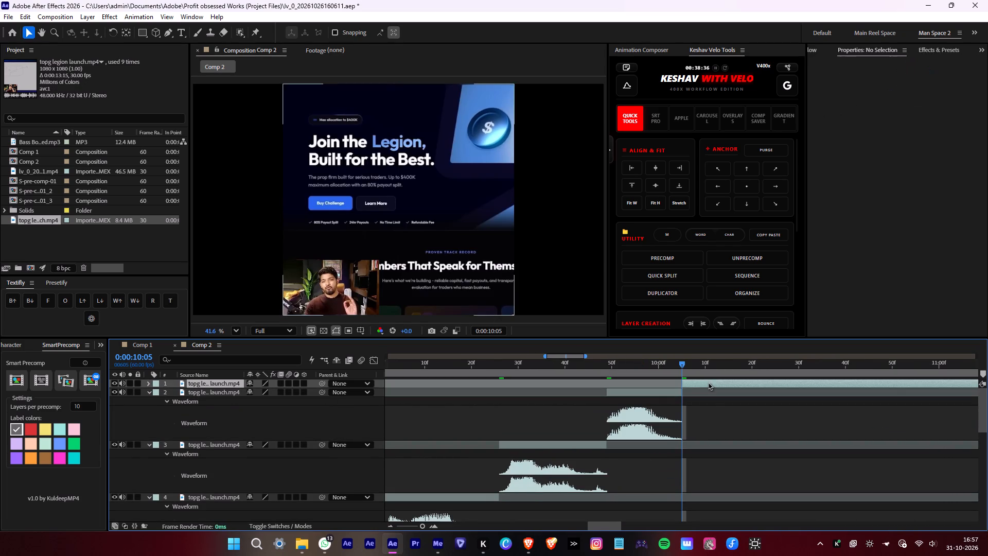
# Examine the last piece's waveform through to its end for remaining pauses.
pyautogui.click(708, 382)
pyautogui.press('l')
pyautogui.press('l')
pyautogui.moveTo(716, 407); pyautogui.dragTo(378, 443, button='middle')
pyautogui.scroll(1, 714, 407)
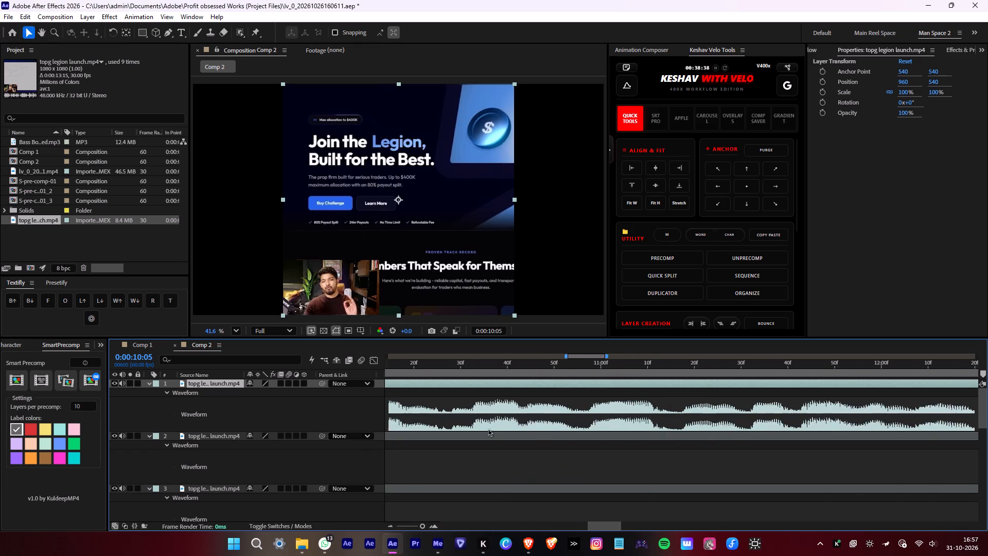
pyautogui.keyDown('alt'); pyautogui.scroll(-1, 731, 436); pyautogui.keyUp('alt')
pyautogui.moveTo(732, 436); pyautogui.dragTo(558, 446, button='middle')
# Collapse the waveforms of all the layers and briefly play Comp 2 from the start.
pyautogui.hotkey('ctrl', 'a')
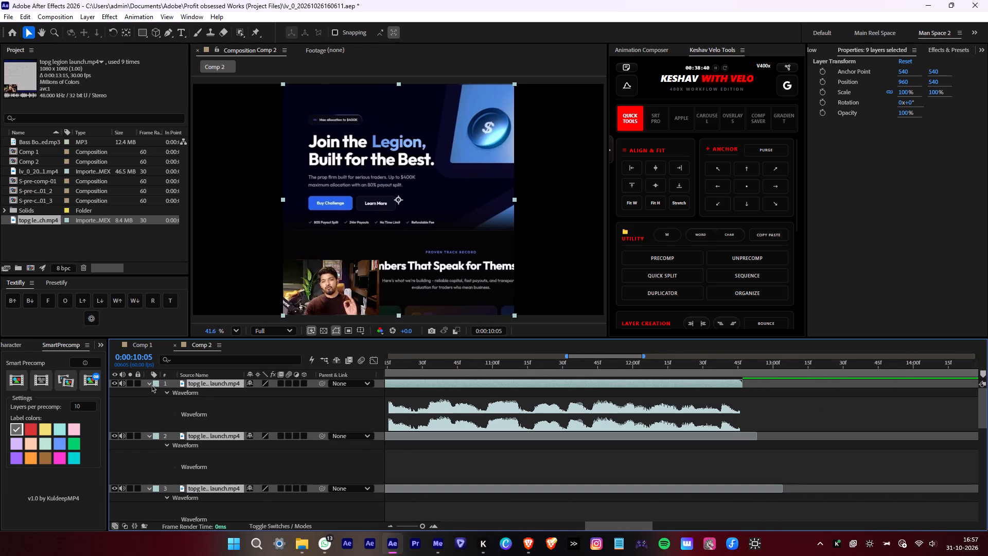
pyautogui.click(151, 384)
pyautogui.hotkey('ctrl', 'a')
pyautogui.click(148, 384)
pyautogui.keyDown('alt'); pyautogui.scroll(-7, 662, 418); pyautogui.keyUp('alt')
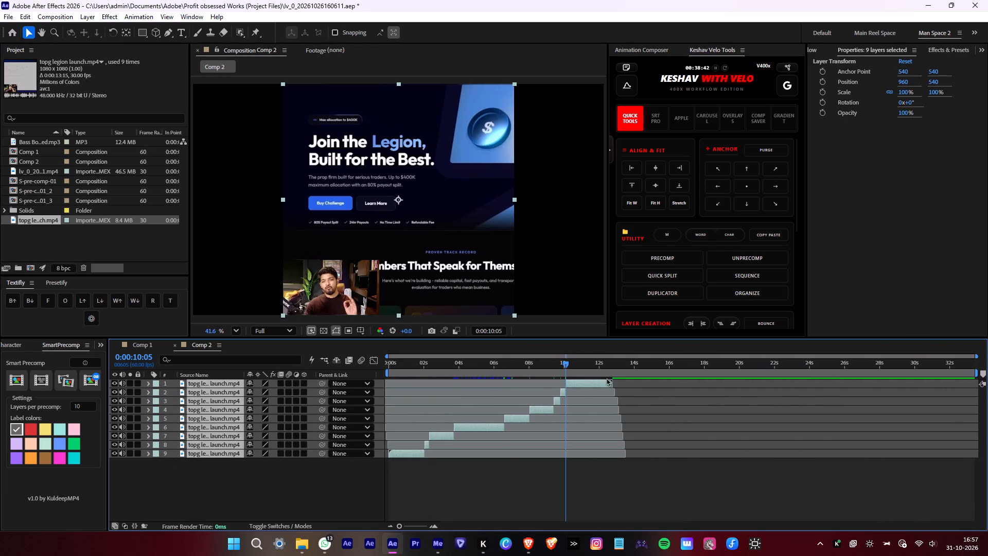
pyautogui.moveTo(571, 368); pyautogui.dragTo(365, 372)
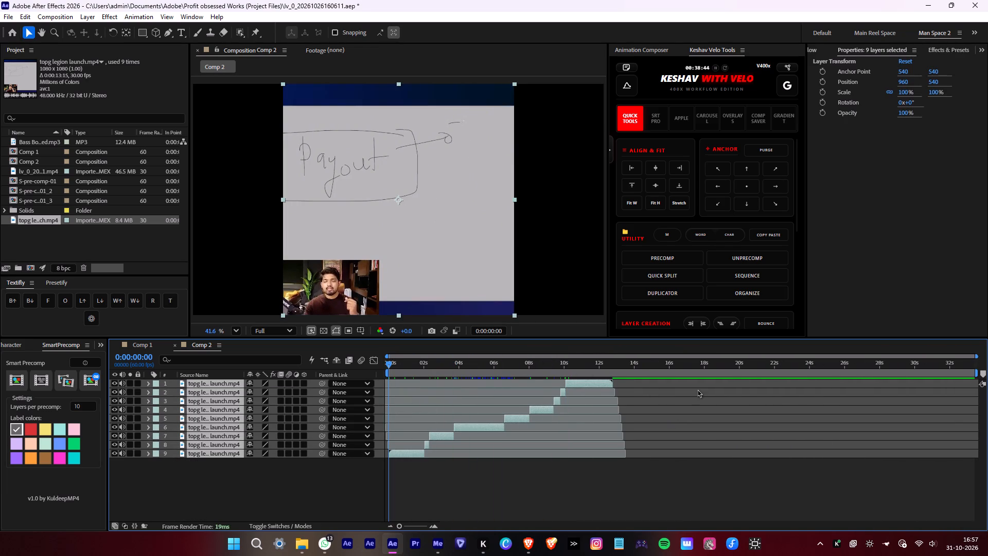
pyautogui.click(697, 389)
pyautogui.press('space')
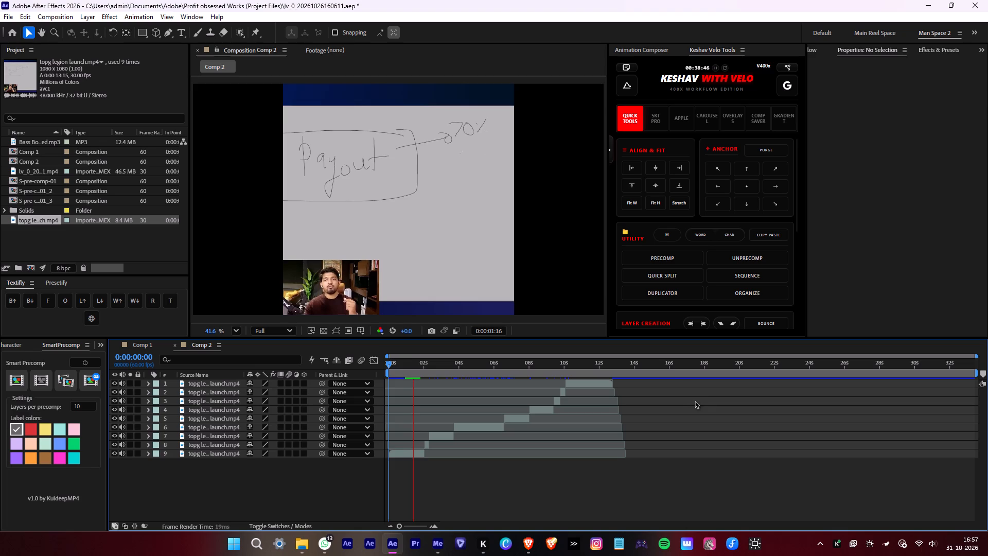
pyautogui.press('space')
# Change Comp 2's composition settings to the Box preset, 1080 x 1080 px at 60 frames per second.
pyautogui.scroll(-2, 386, 208)
pyautogui.rightClick(203, 193)
pyautogui.click(226, 215)
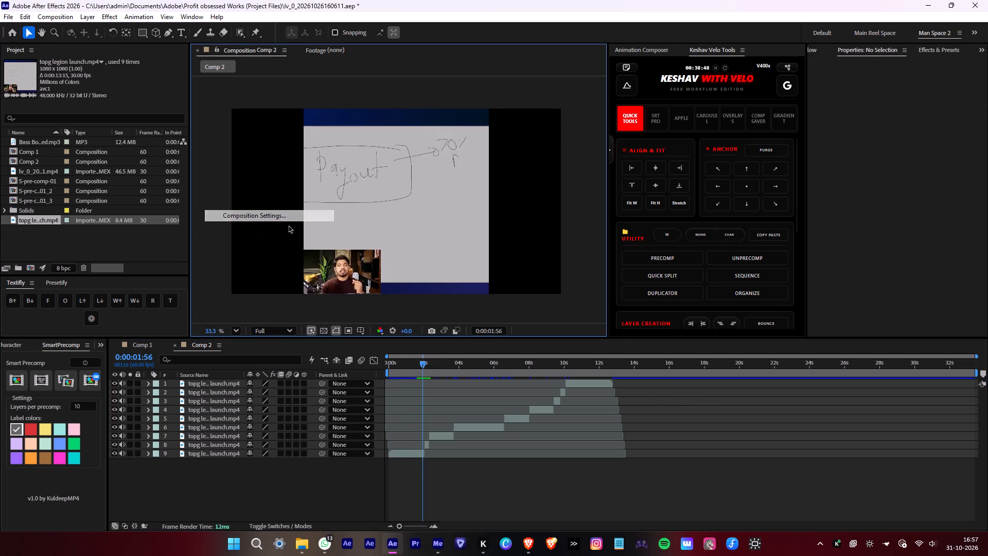
pyautogui.click(457, 195)
pyautogui.click(472, 504)
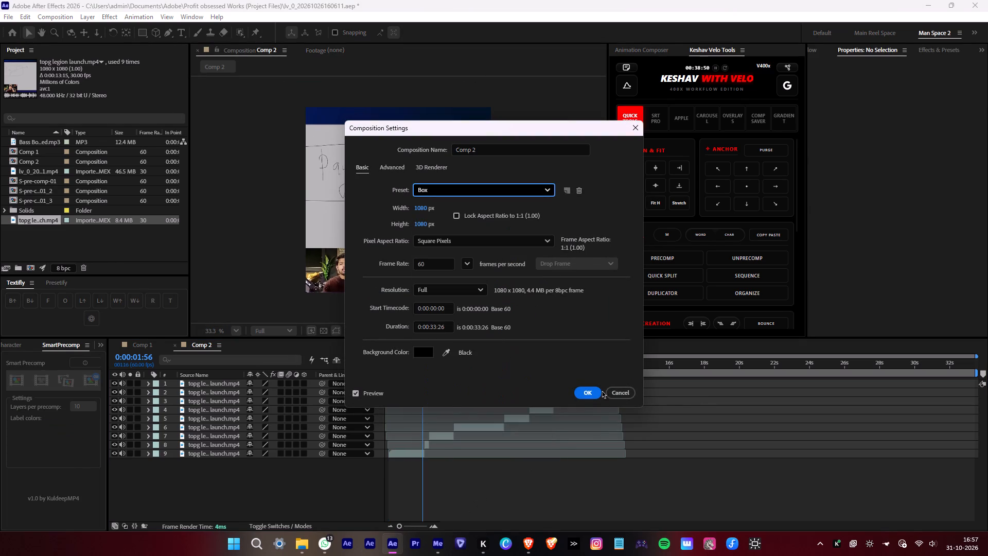
pyautogui.click(596, 390)
# Set the composition view to Fit up to 100% and the preview resolution to Half.
pyautogui.click(240, 330)
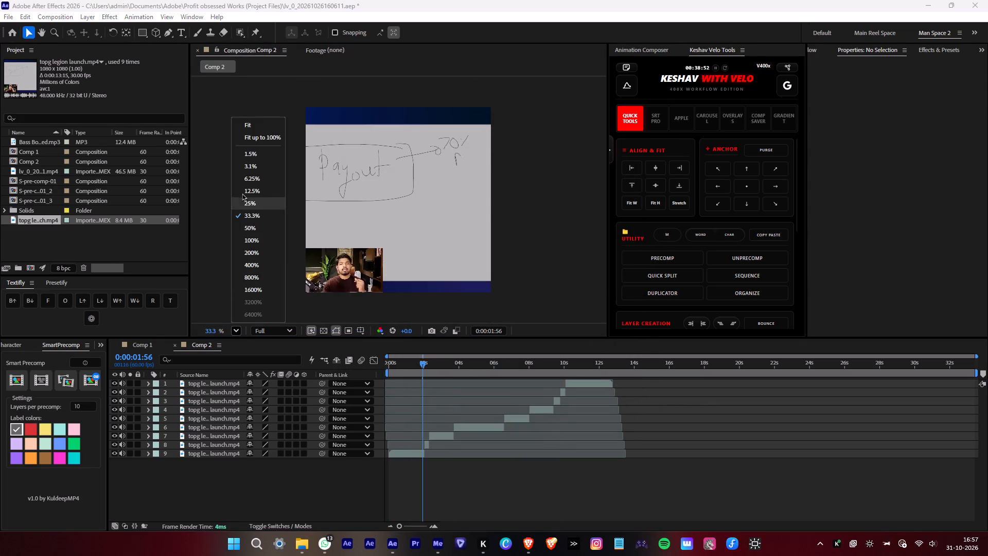
pyautogui.click(255, 134)
pyautogui.press('space')
pyautogui.click(277, 331)
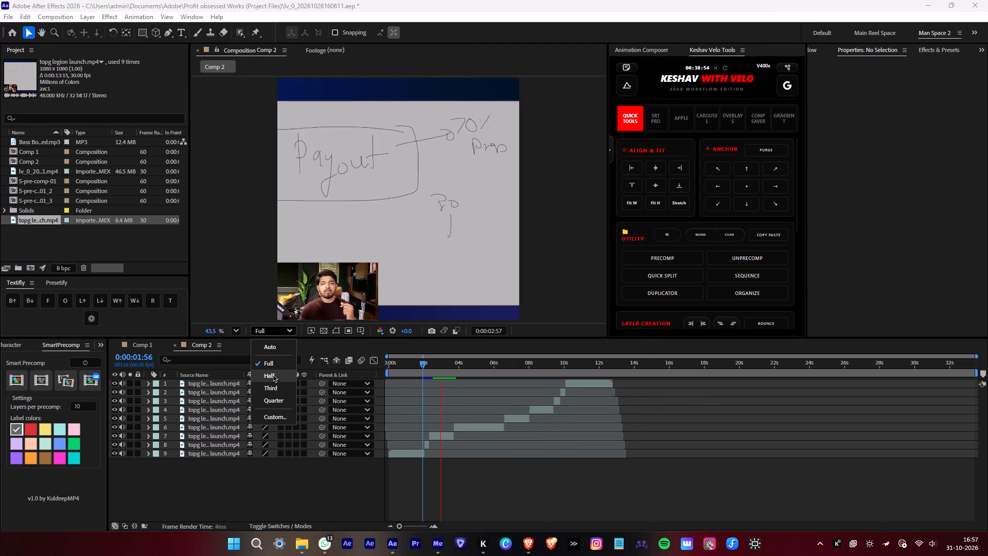
pyautogui.click(281, 376)
# Play Comp 2 from the start through the last clip to review the cuts, ending with the playhead at 0:00:00:00.
pyautogui.moveTo(451, 370); pyautogui.dragTo(415, 381)
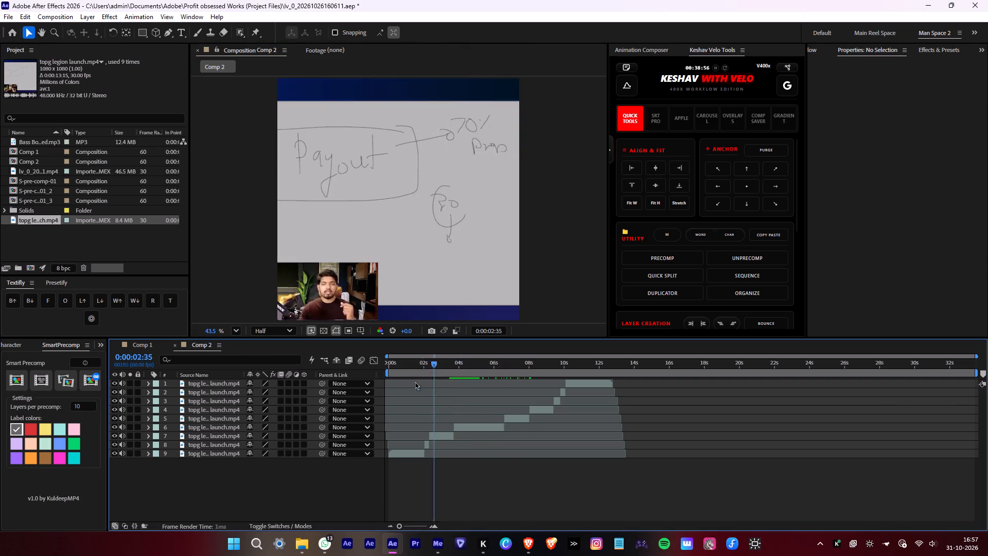
pyautogui.moveTo(415, 381); pyautogui.dragTo(338, 386)
pyautogui.press('space')
pyautogui.keyDown('alt'); pyautogui.scroll(1, 361, 462); pyautogui.keyUp('alt')
pyautogui.keyDown('alt'); pyautogui.scroll(-1, 362, 462); pyautogui.keyUp('alt')
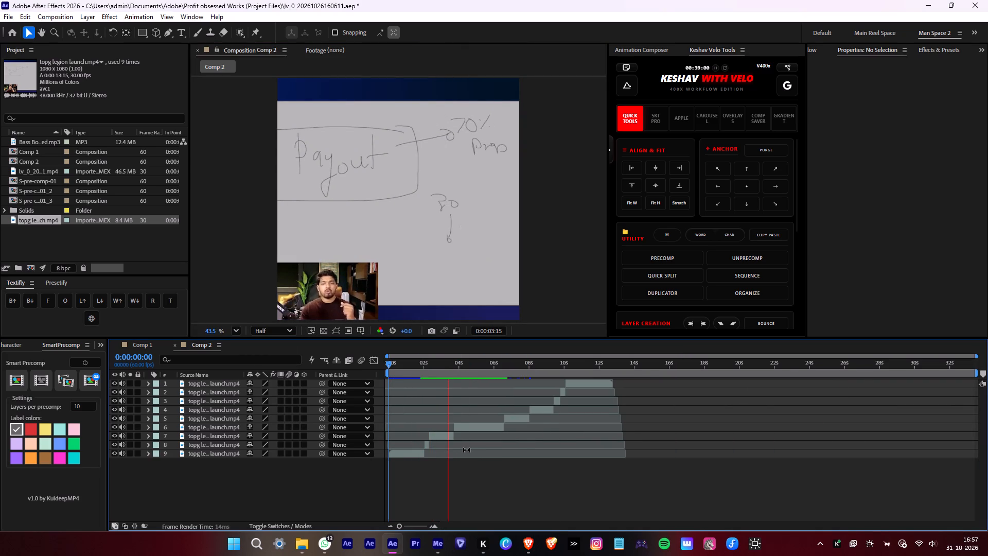
pyautogui.keyDown('alt'); pyautogui.scroll(1, 469, 457); pyautogui.keyUp('alt')
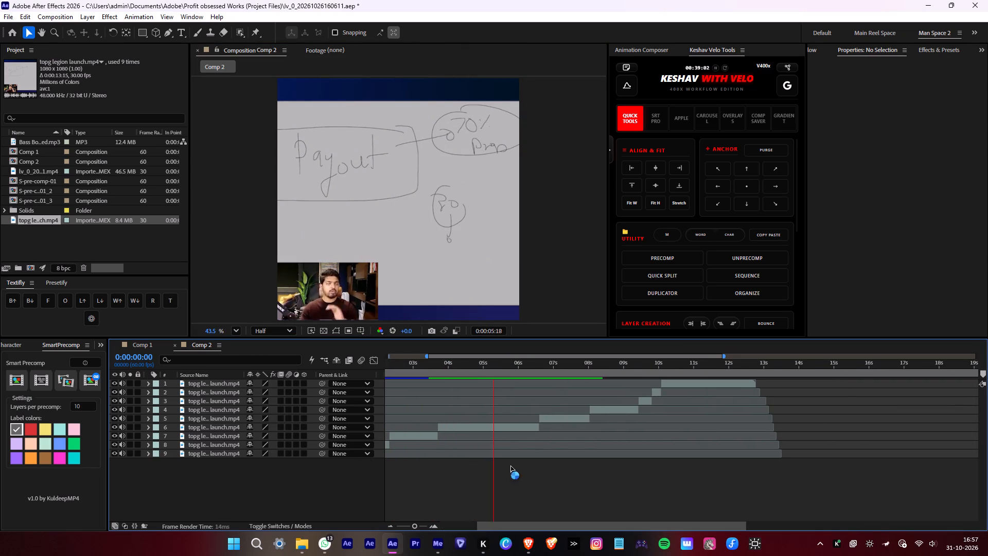
pyautogui.moveTo(560, 470); pyautogui.dragTo(535, 473, button='middle')
pyautogui.moveTo(658, 471); pyautogui.dragTo(648, 473, button='middle')
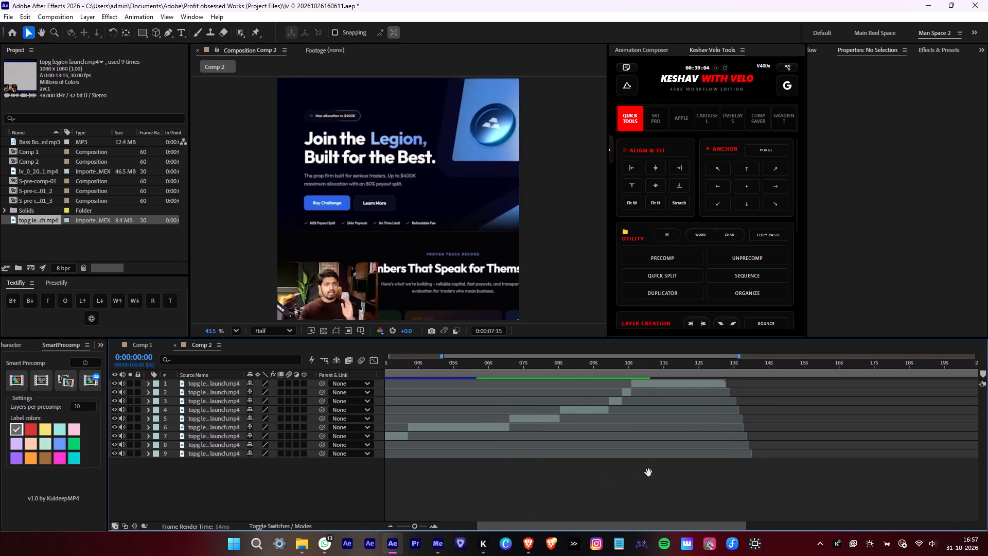
pyautogui.moveTo(648, 473); pyautogui.dragTo(632, 476, button='middle')
pyautogui.keyDown('alt'); pyautogui.scroll(-1, 634, 476); pyautogui.keyUp('alt')
pyautogui.keyDown('alt'); pyautogui.scroll(1, 659, 476); pyautogui.keyUp('alt')
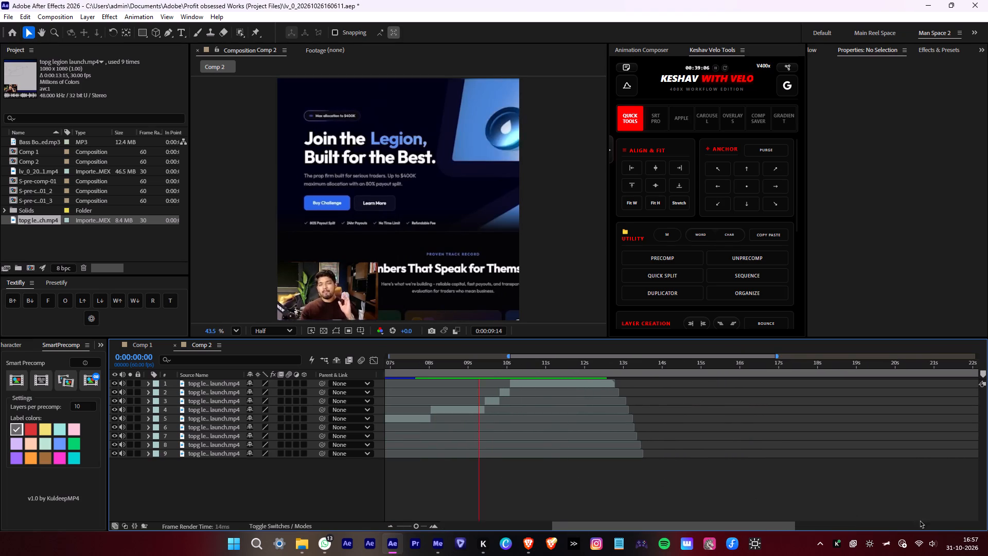
pyautogui.scroll(-4, 932, 547)
pyautogui.scroll(1, 933, 539)
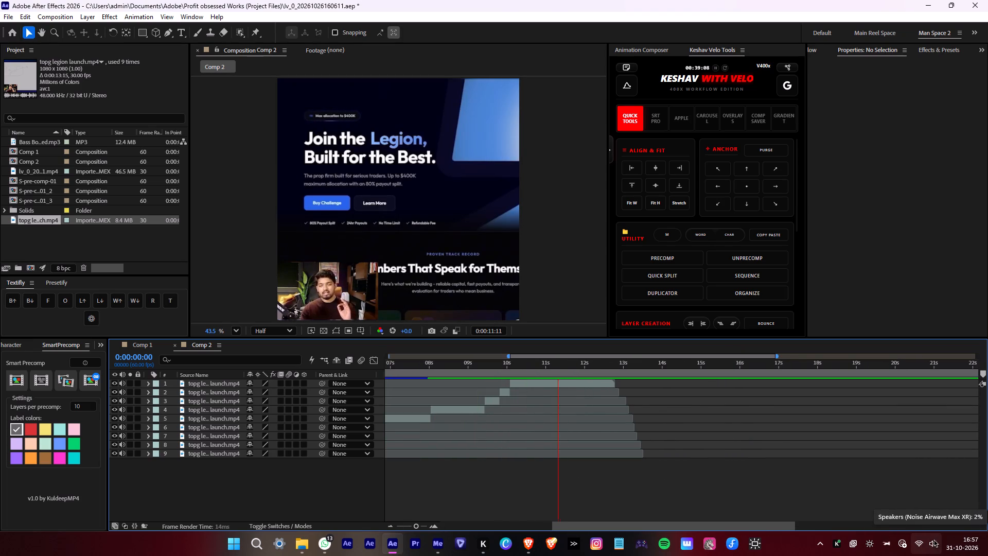
pyautogui.moveTo(609, 372); pyautogui.dragTo(483, 373)
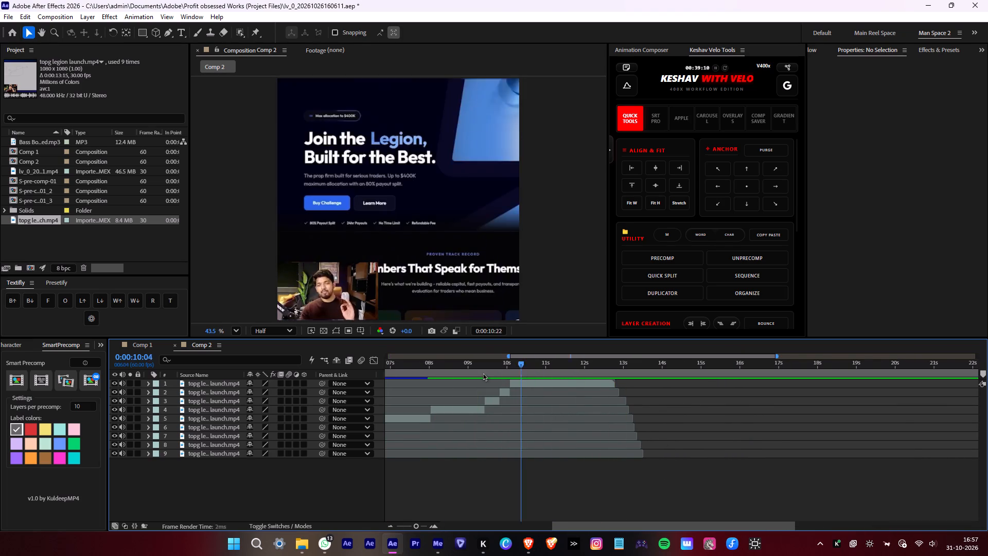
pyautogui.moveTo(483, 373); pyautogui.dragTo(311, 370)
# Precompose all nine "topg legion launch" layers of Comp 2 with Smart Precomp and briefly play the result.
pyautogui.moveTo(275, 474); pyautogui.dragTo(227, 349)
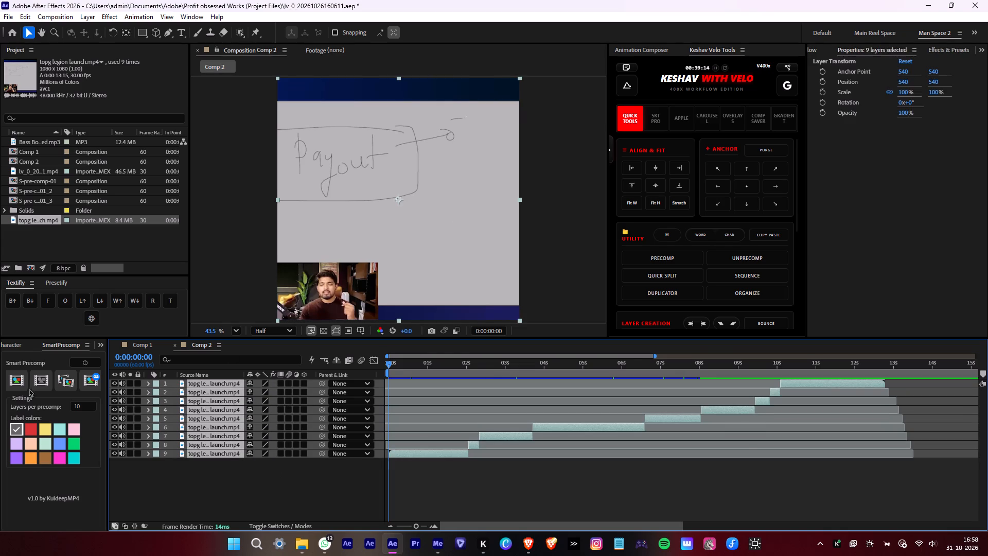
pyautogui.click(18, 381)
pyautogui.press('space')
pyautogui.click(468, 435)
pyautogui.press('space')
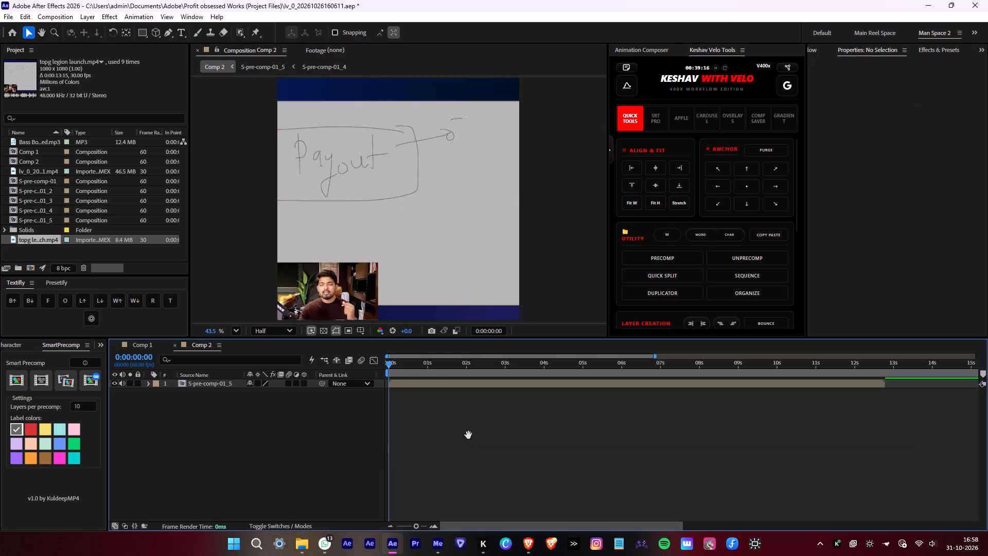
pyautogui.press('space')
# In File Explorer, open the Phonks folder under Music and preview the song "Voce Na Mira Jumpstyle (Ultra Slowed)".
pyautogui.click(298, 533)
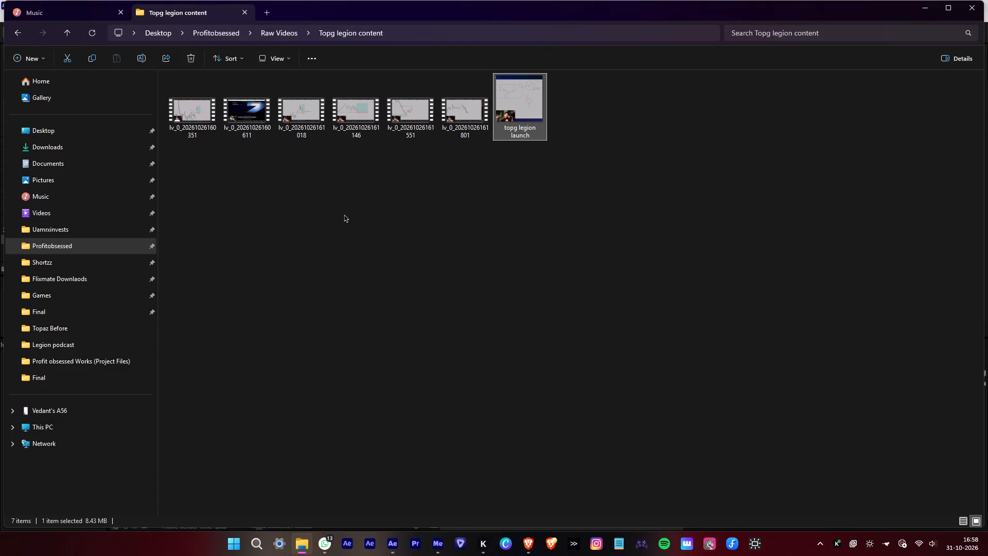
pyautogui.click(60, 13)
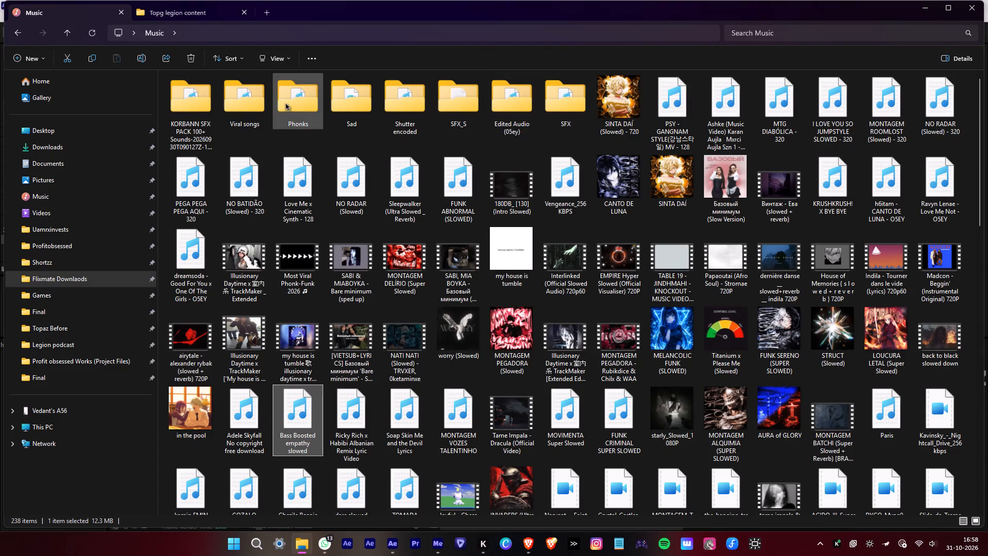
pyautogui.doubleClick(305, 103)
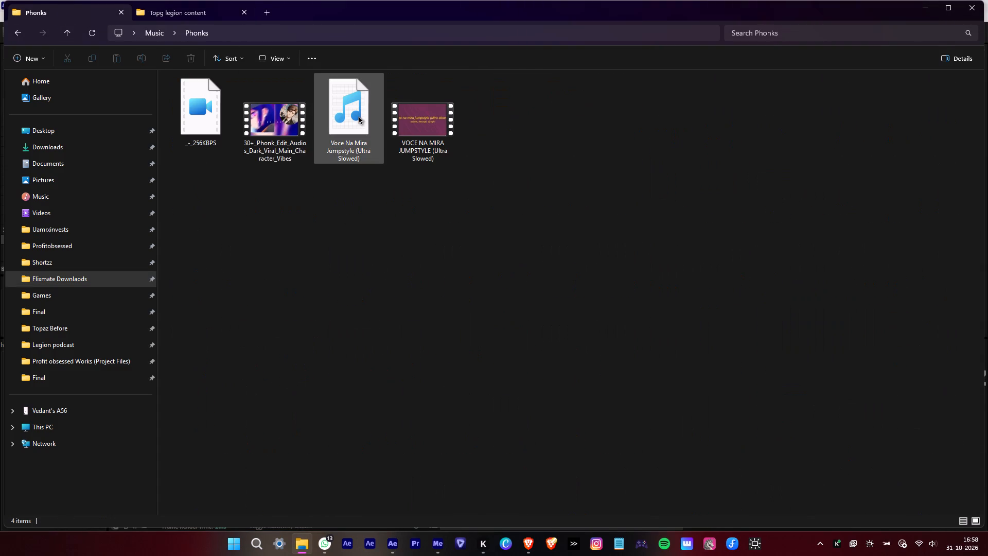
pyautogui.doubleClick(358, 116)
pyautogui.click(641, 342)
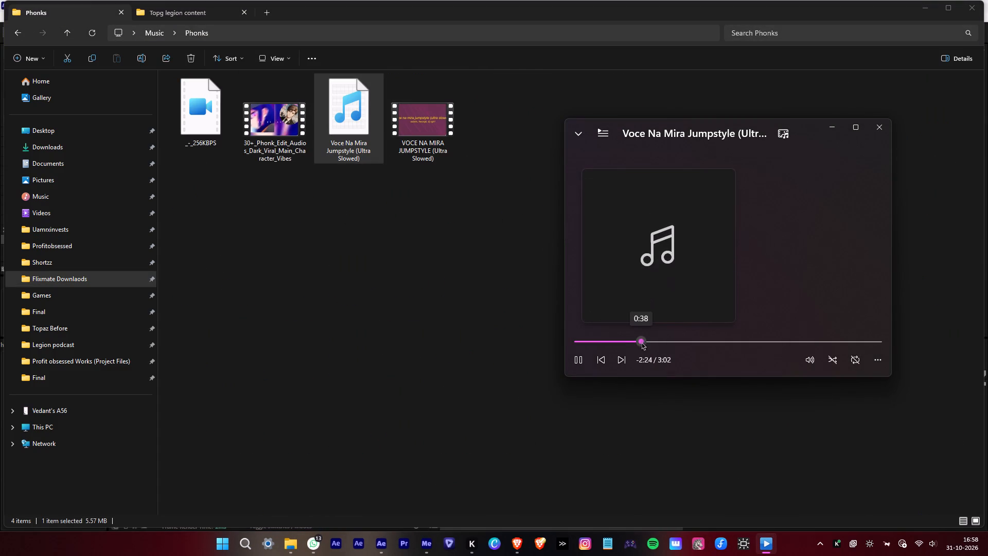
pyautogui.scroll(-7, 711, 301)
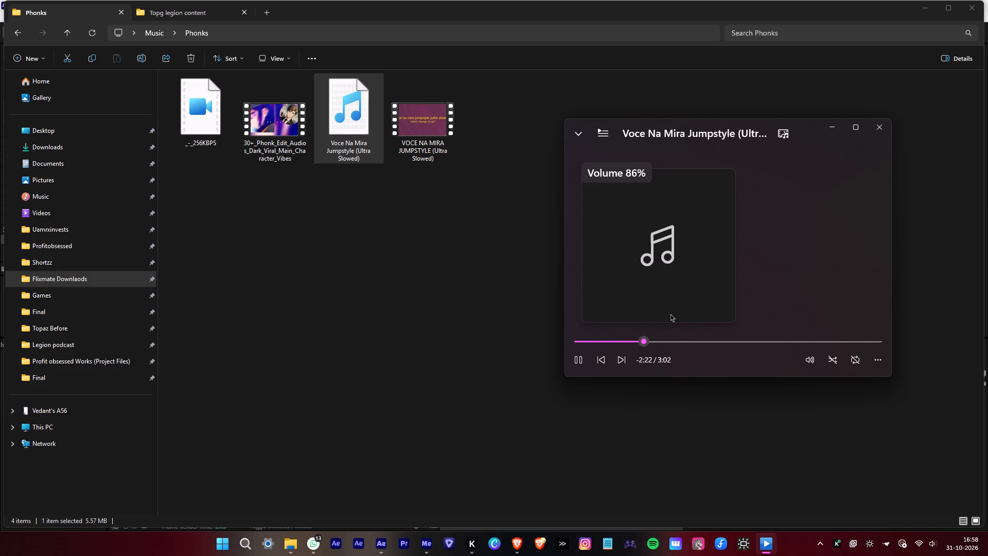
pyautogui.click(605, 334)
pyautogui.click(881, 131)
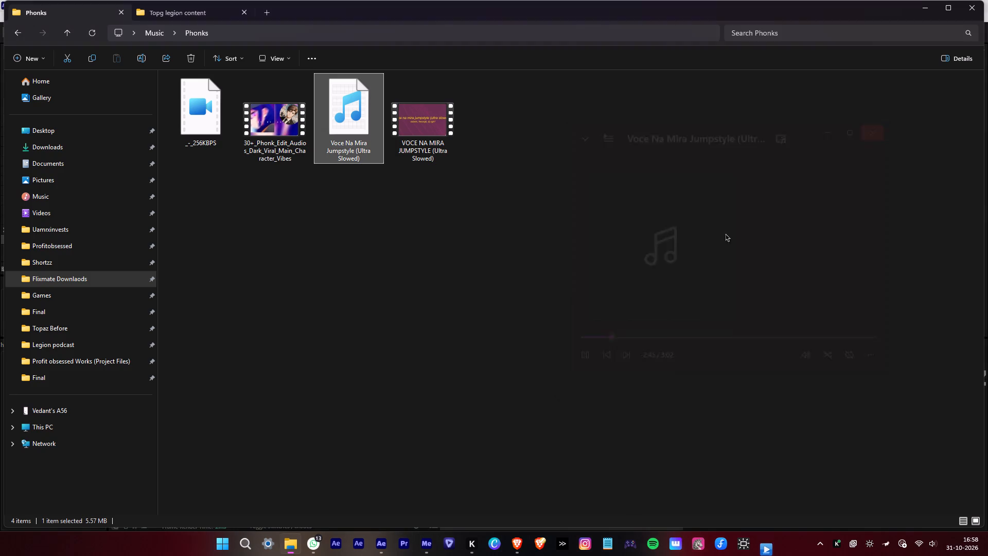
# Add the "Voce Na Mira Jumpstyle (Ultra Slowed)" audio file to Comp 2 above the precomp and show its waveform.
pyautogui.moveTo(370, 157); pyautogui.dragTo(322, 452)
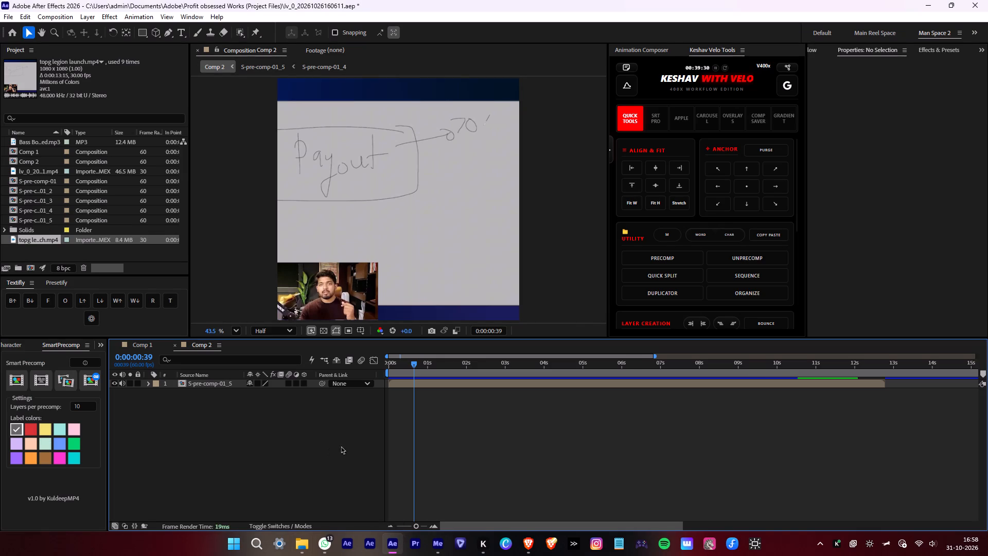
pyautogui.press('l')
pyautogui.press('l')
# Play the comp with the music and lower the song's Audio Levels to -11 dB.
pyautogui.keyDown('alt'); pyautogui.scroll(2, 899, 401); pyautogui.keyUp('alt')
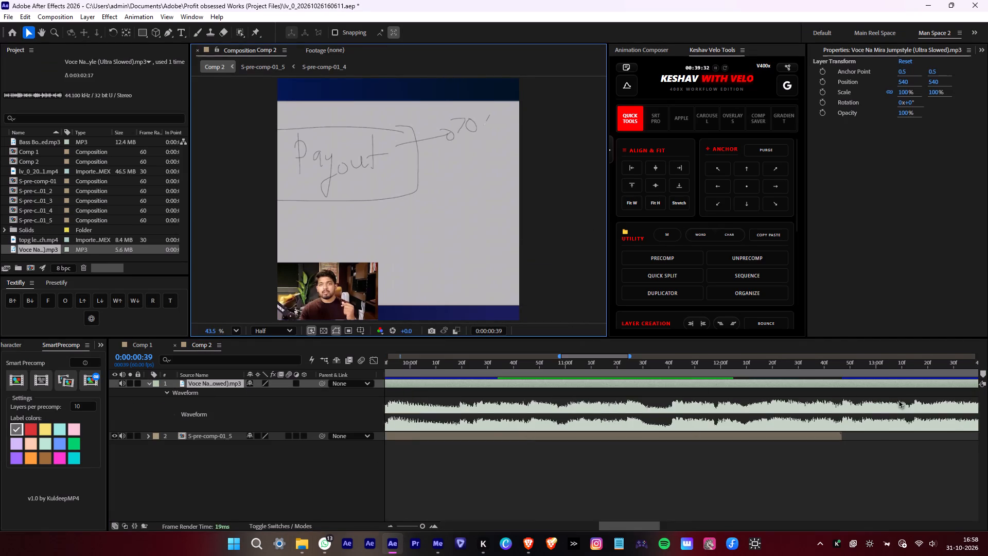
pyautogui.keyDown('alt'); pyautogui.scroll(-3, 889, 396); pyautogui.keyUp('alt')
pyautogui.press('space')
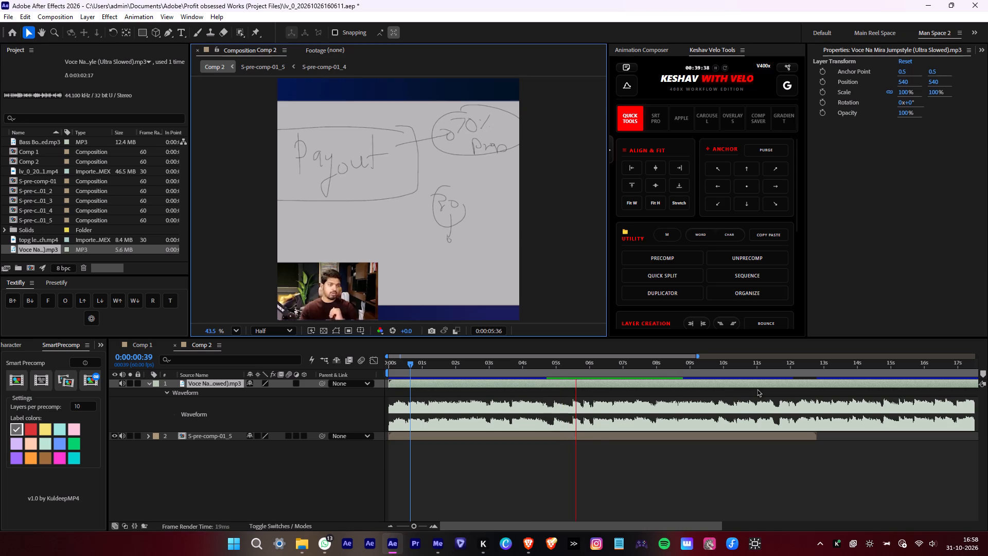
pyautogui.moveTo(844, 436); pyautogui.dragTo(586, 456, button='middle')
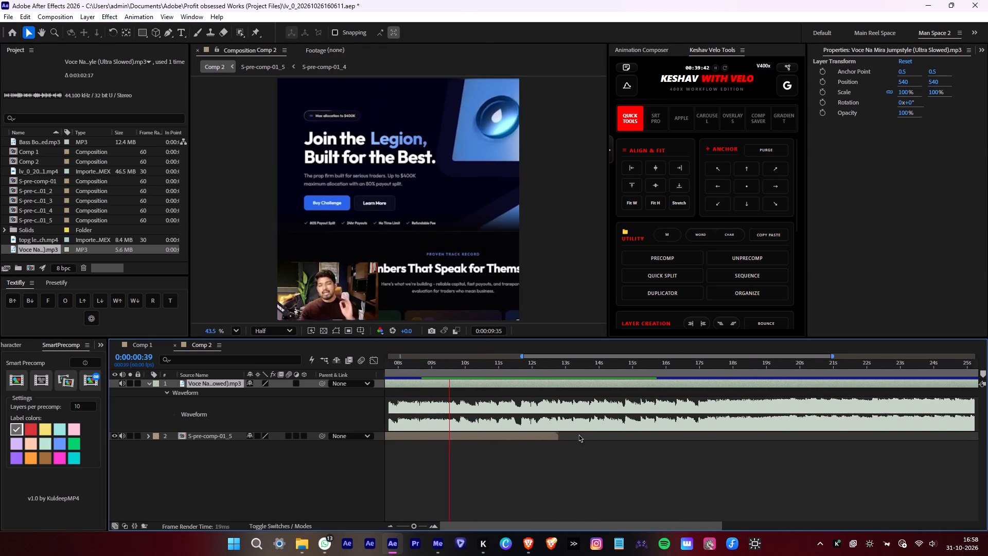
pyautogui.press('l')
pyautogui.click(251, 396)
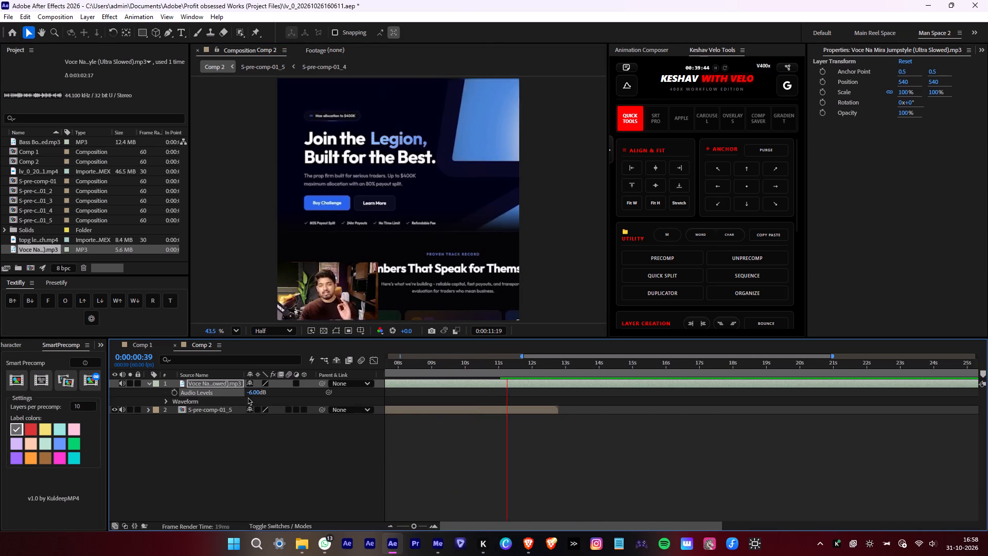
pyautogui.click(250, 392)
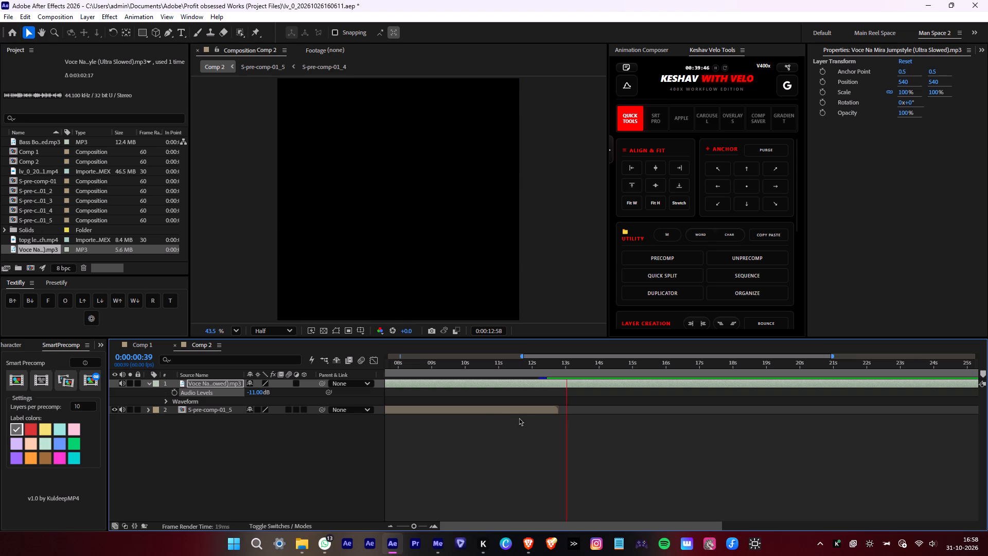
# Show the song's waveform again and listen beyond the end of the video, up to about 20 seconds, for a beat to sync.
pyautogui.press('l')
pyautogui.press('l')
pyautogui.keyDown('alt'); pyautogui.scroll(1, 708, 409); pyautogui.keyUp('alt')
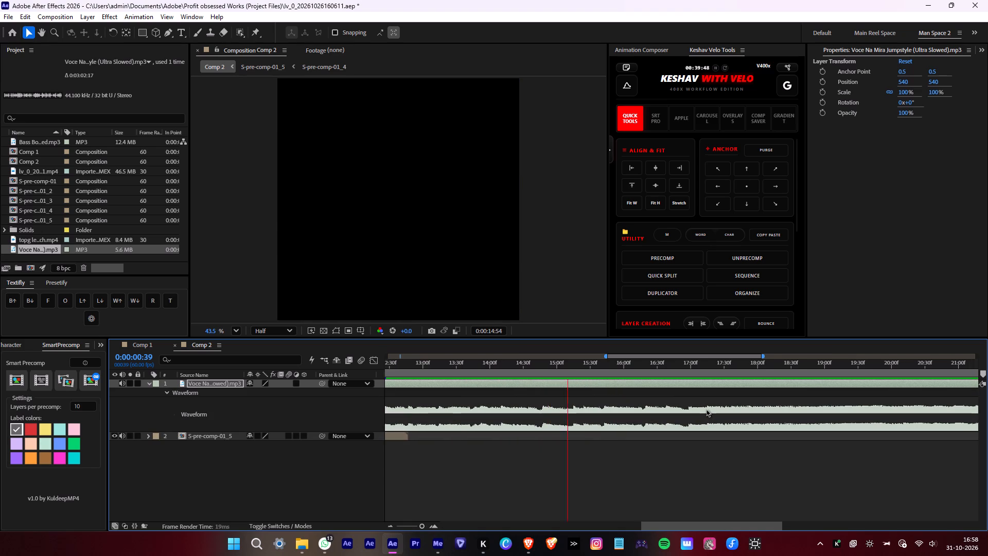
pyautogui.keyDown('alt'); pyautogui.scroll(1, 706, 409); pyautogui.keyUp('alt')
pyautogui.moveTo(739, 414); pyautogui.dragTo(483, 432, button='middle')
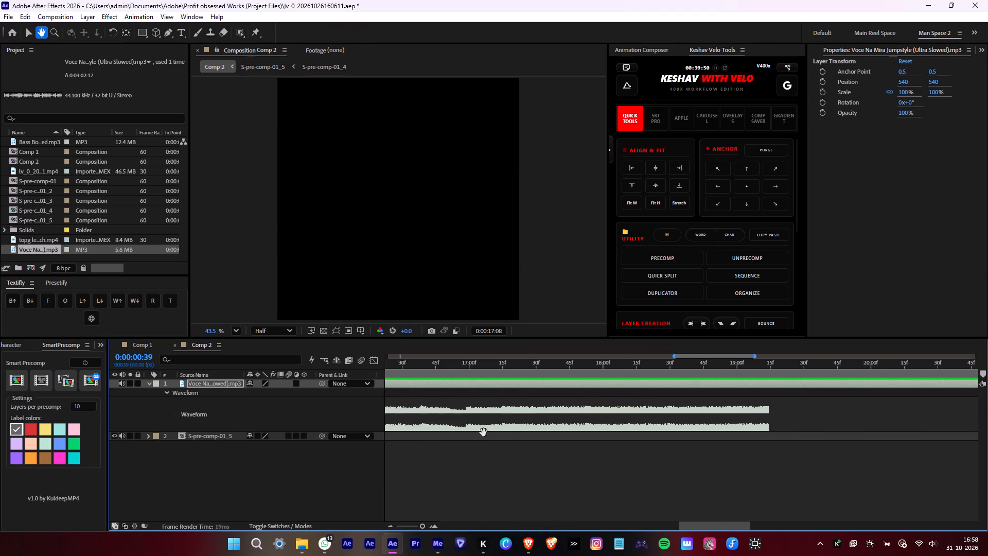
pyautogui.moveTo(483, 432); pyautogui.dragTo(417, 435, button='middle')
pyautogui.press('space')
pyautogui.keyDown('alt'); pyautogui.scroll(-2, 680, 431); pyautogui.keyUp('alt')
pyautogui.press('space')
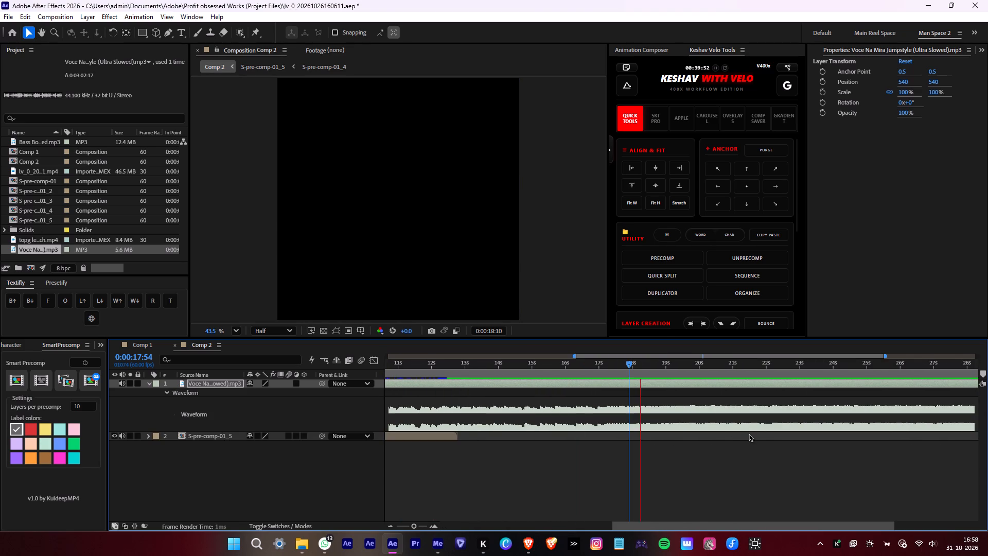
pyautogui.keyDown('alt'); pyautogui.scroll(1, 749, 433); pyautogui.keyUp('alt')
pyautogui.press('space')
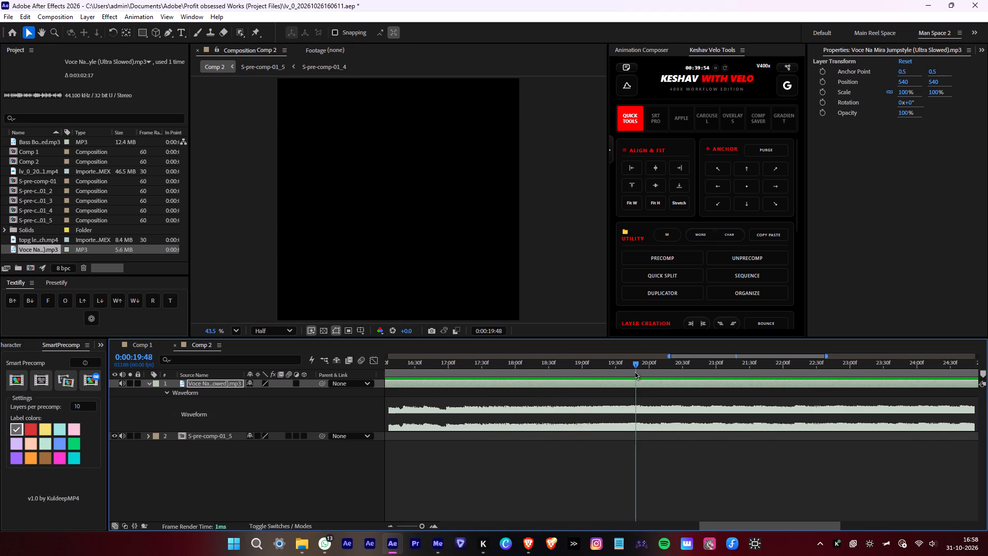
# Replay the passage from about 0:00:19:08 and add a marker to the song layer at about 0:00:19:43.
pyautogui.keyDown('alt'); pyautogui.scroll(2, 631, 369); pyautogui.keyUp('alt')
pyautogui.moveTo(622, 368); pyautogui.dragTo(468, 373)
pyautogui.press('space')
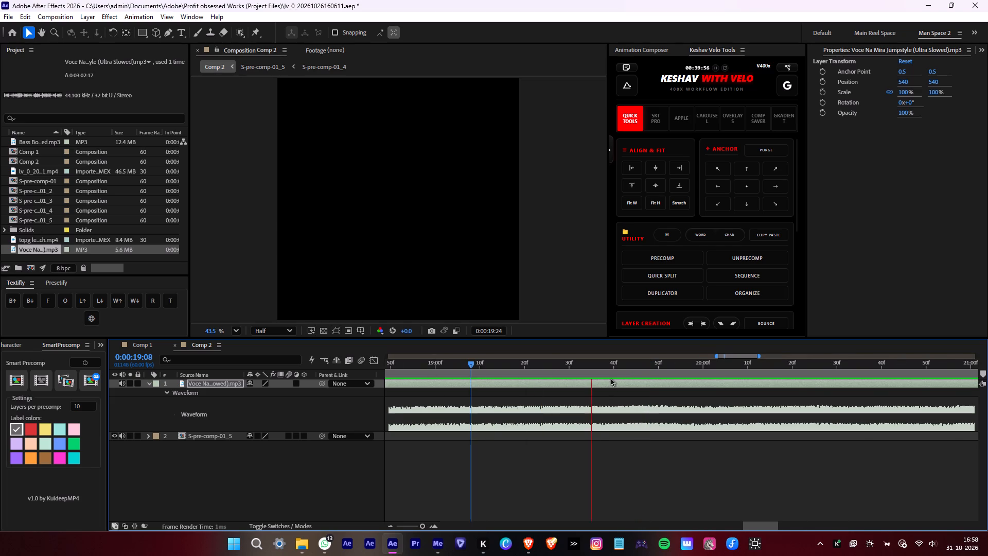
pyautogui.press('space')
pyautogui.moveTo(604, 371); pyautogui.dragTo(625, 370)
pyautogui.press('x')
# Play the song from about 0:00:18:51 across the new marker to check its position against the beat.
pyautogui.keyDown('alt'); pyautogui.scroll(-1, 625, 368); pyautogui.keyUp('alt')
pyautogui.moveTo(623, 368); pyautogui.dragTo(586, 373)
pyautogui.press('space')
pyautogui.moveTo(629, 372); pyautogui.dragTo(509, 372)
pyautogui.press('space')
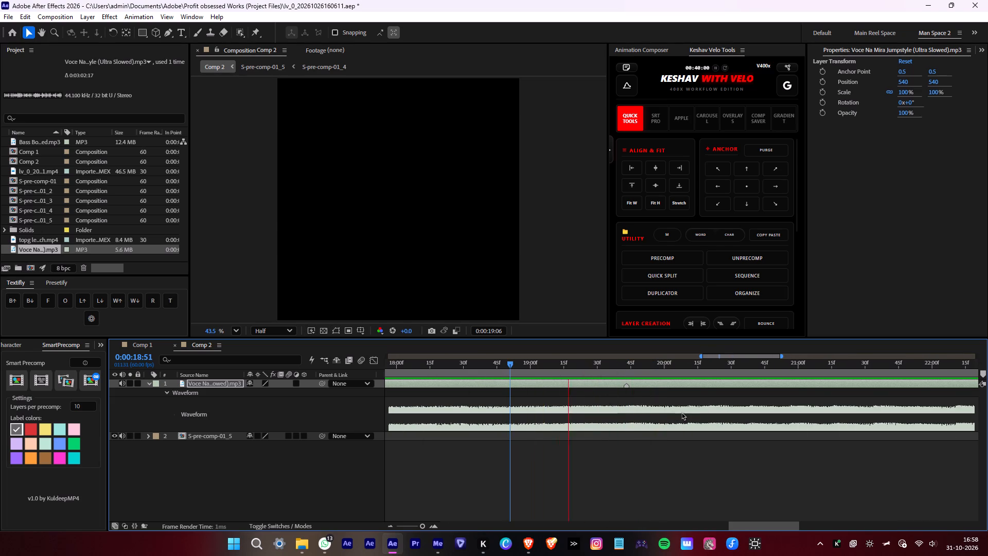
pyautogui.moveTo(630, 373); pyautogui.dragTo(623, 374)
# Place the playhead at the precomp's end, 0:00:12:47, and slide the song earlier until its marker lines up there.
pyautogui.keyDown('alt'); pyautogui.scroll(-2, 623, 374); pyautogui.keyUp('alt')
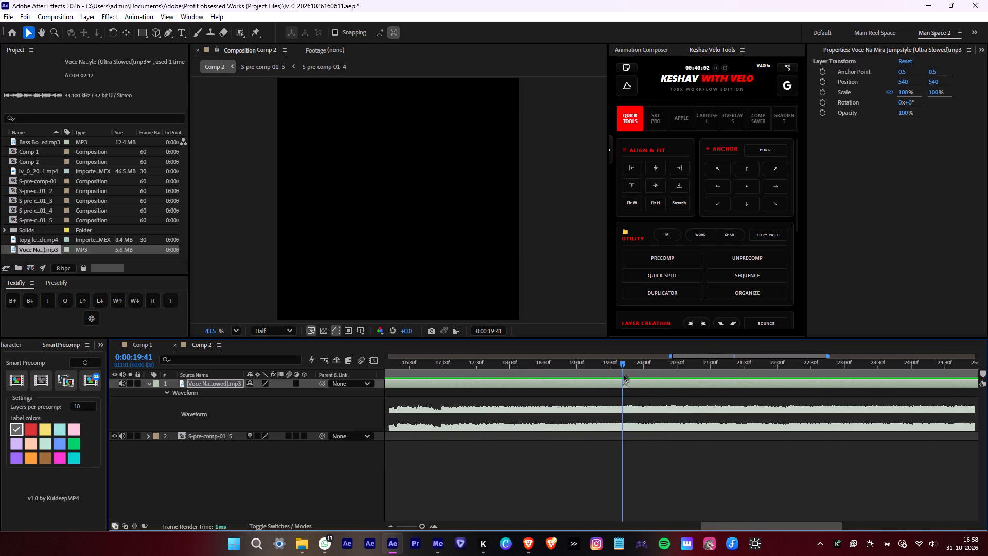
pyautogui.keyDown('alt'); pyautogui.scroll(-2, 623, 374); pyautogui.keyUp('alt')
pyautogui.keyDown('alt'); pyautogui.scroll(2, 594, 402); pyautogui.keyUp('alt')
pyautogui.moveTo(679, 366); pyautogui.dragTo(669, 368)
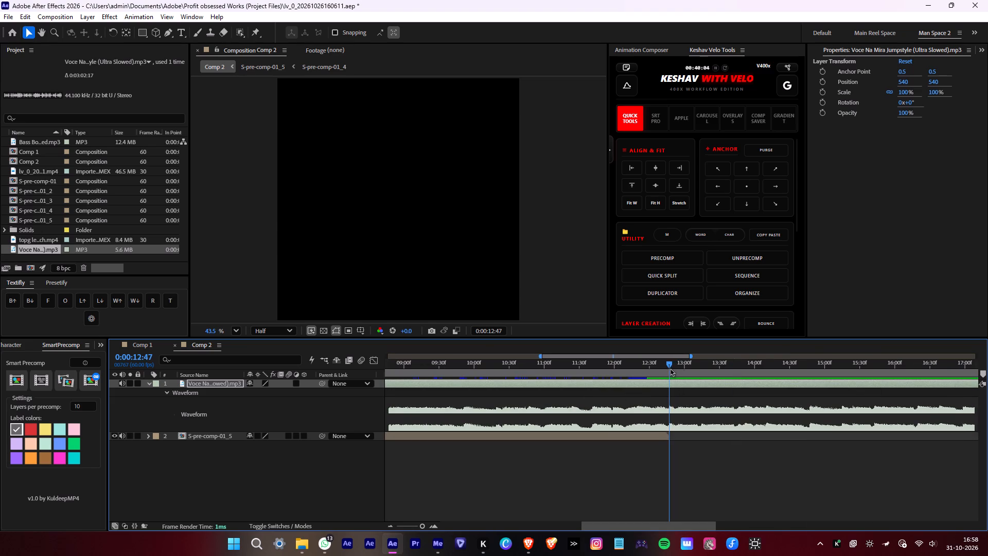
pyautogui.keyDown('alt'); pyautogui.scroll(2, 670, 368); pyautogui.keyUp('alt')
pyautogui.keyDown('alt'); pyautogui.scroll(-4, 678, 372); pyautogui.keyUp('alt')
pyautogui.moveTo(708, 381); pyautogui.dragTo(576, 391)
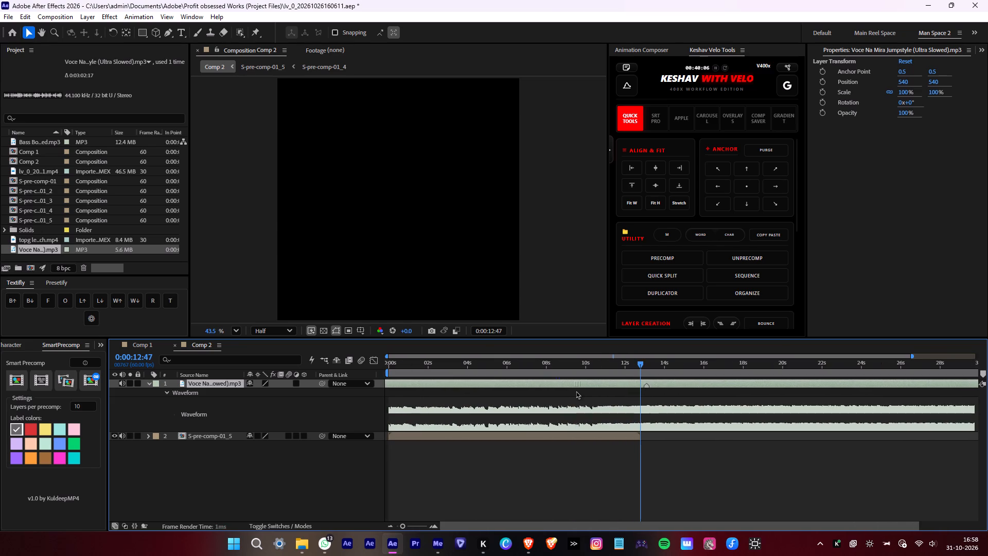
pyautogui.moveTo(576, 391); pyautogui.dragTo(571, 391)
pyautogui.keyDown('alt'); pyautogui.scroll(1, 678, 398); pyautogui.keyUp('alt')
pyautogui.keyDown('alt'); pyautogui.scroll(2, 614, 384); pyautogui.keyUp('alt')
pyautogui.click(612, 384)
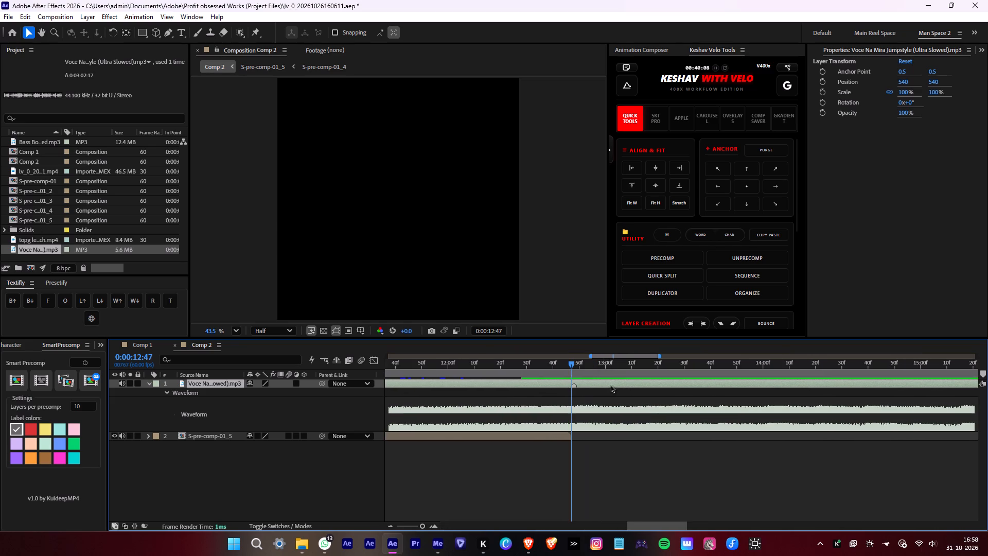
# Play Comp 2 from 0:00:07:53 past the end of the precomp to check how the song's marked beat lands.
pyautogui.keyDown('alt'); pyautogui.scroll(-3, 609, 387); pyautogui.keyUp('alt')
pyautogui.moveTo(610, 374); pyautogui.dragTo(508, 373)
pyautogui.press('space')
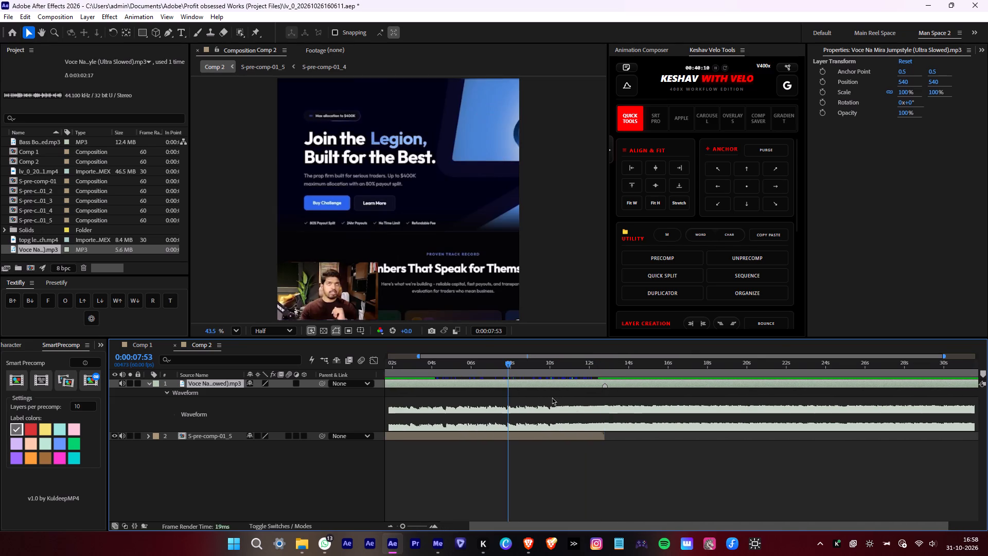
pyautogui.click(655, 459)
pyautogui.keyDown('alt'); pyautogui.scroll(1, 596, 445); pyautogui.keyUp('alt')
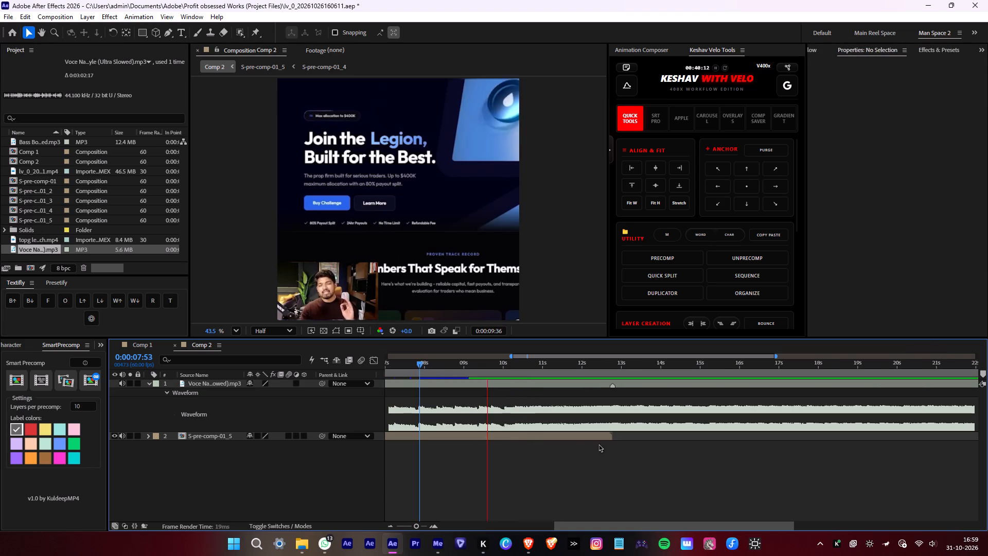
pyautogui.moveTo(652, 445); pyautogui.dragTo(539, 467, button='middle')
pyautogui.click(529, 465)
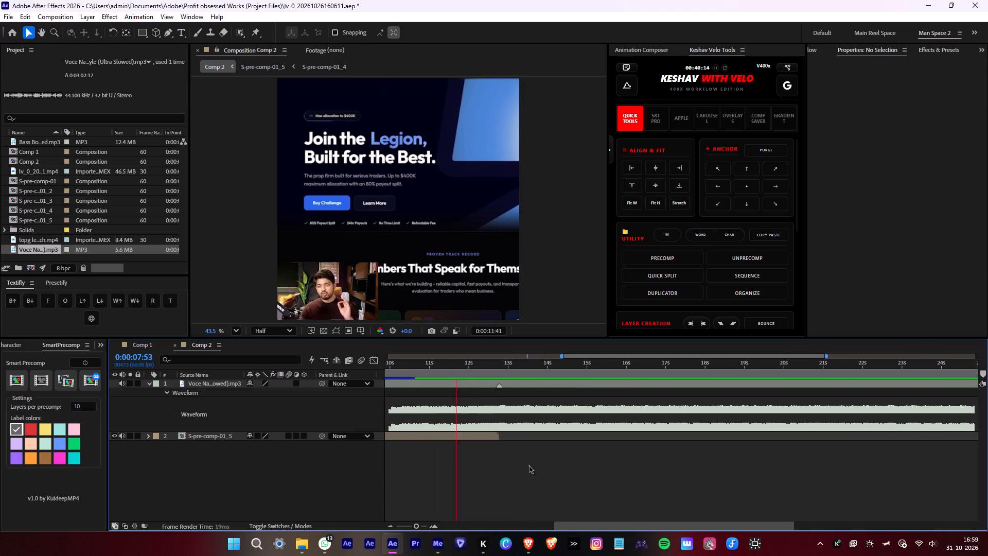
pyautogui.press('space')
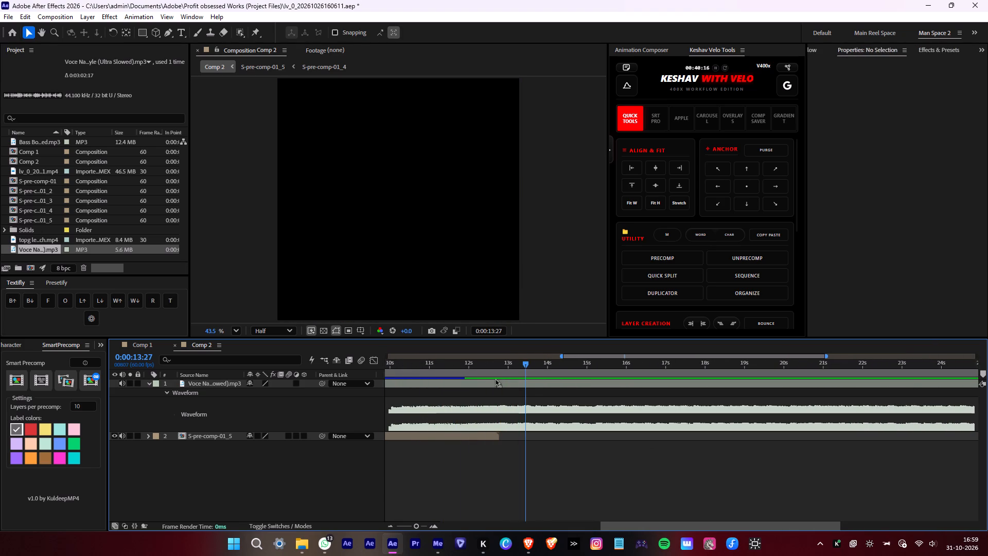
# Keyframe the "Voce Na Mira" song's Audio Levels at -5 dB at 0:00:12:47, where the precomp ends.
pyautogui.click(146, 383)
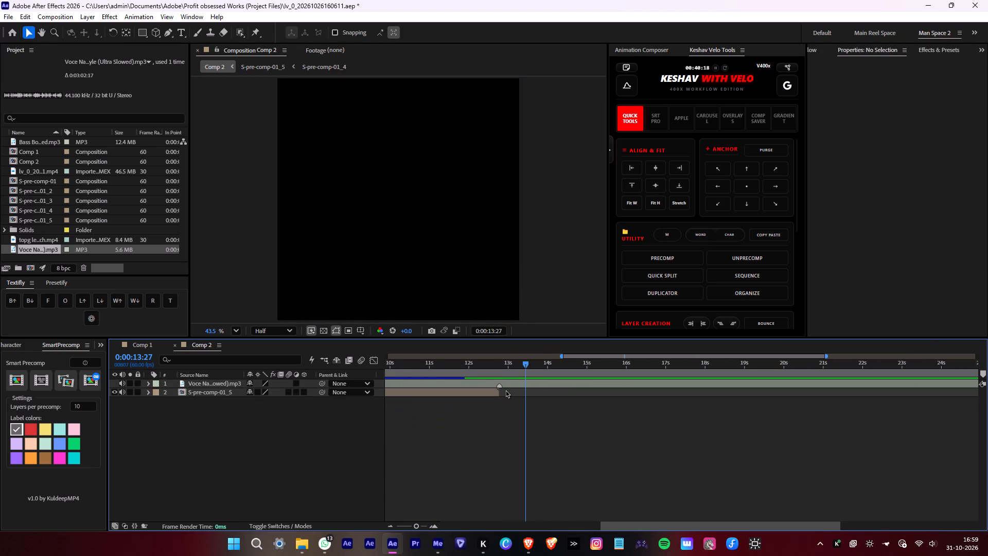
pyautogui.press('l')
pyautogui.keyDown('alt'); pyautogui.scroll(3, 502, 375); pyautogui.keyUp('alt')
pyautogui.moveTo(490, 370); pyautogui.dragTo(483, 371)
pyautogui.click(251, 391)
pyautogui.press('-')
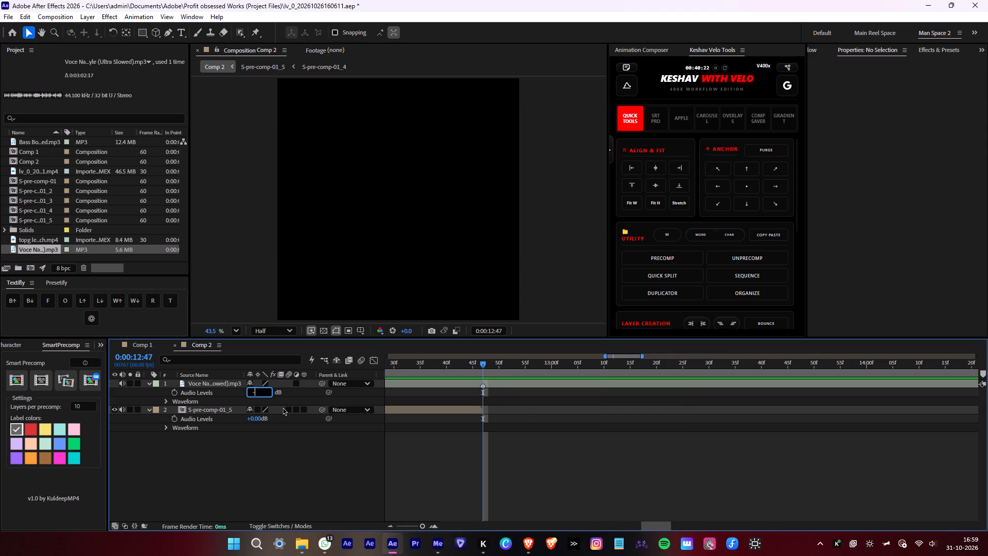
pyautogui.press('5')
pyautogui.click(172, 392)
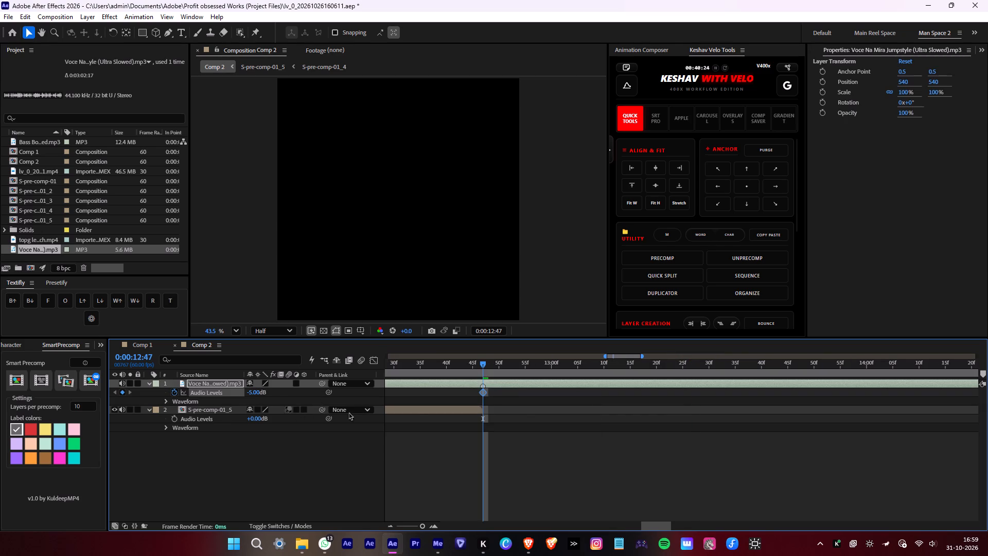
# Add a -25 dB Audio Levels keyframe to the song one frame earlier, at 0:00:12:46.
pyautogui.keyDown('alt'); pyautogui.scroll(2, 476, 372); pyautogui.keyUp('alt')
pyautogui.moveTo(495, 366); pyautogui.dragTo(488, 367)
pyautogui.click(255, 392)
pyautogui.press('-')
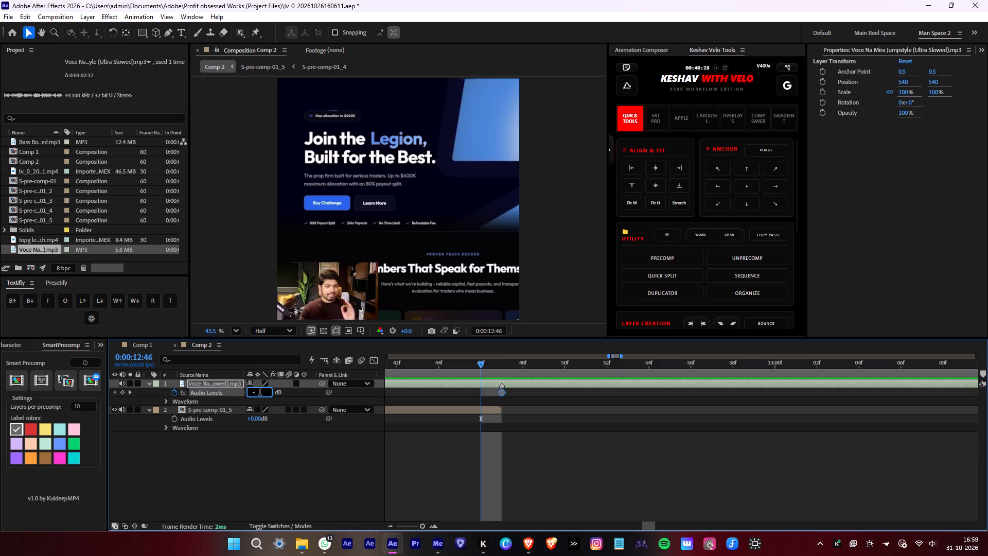
pyautogui.press('2')
pyautogui.press('5')
pyautogui.click(479, 460)
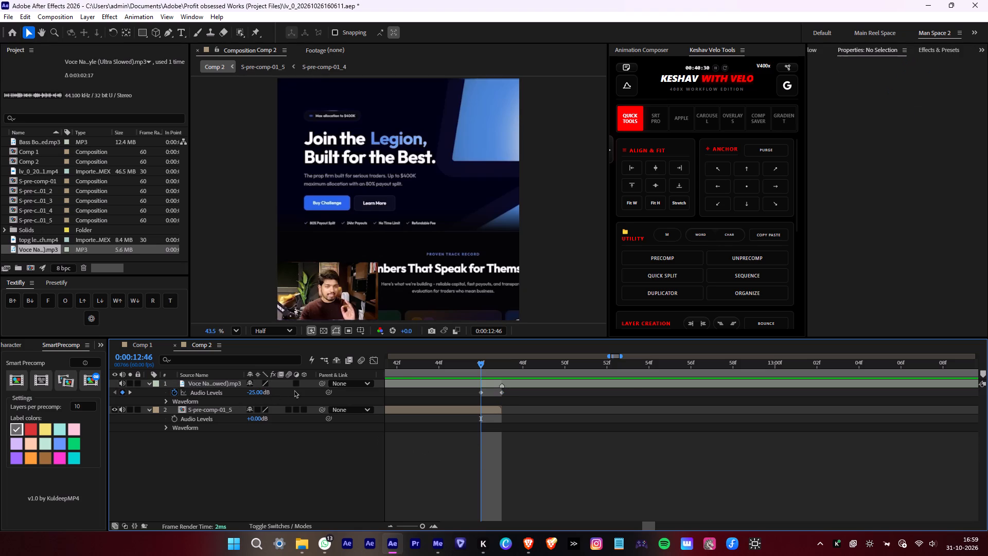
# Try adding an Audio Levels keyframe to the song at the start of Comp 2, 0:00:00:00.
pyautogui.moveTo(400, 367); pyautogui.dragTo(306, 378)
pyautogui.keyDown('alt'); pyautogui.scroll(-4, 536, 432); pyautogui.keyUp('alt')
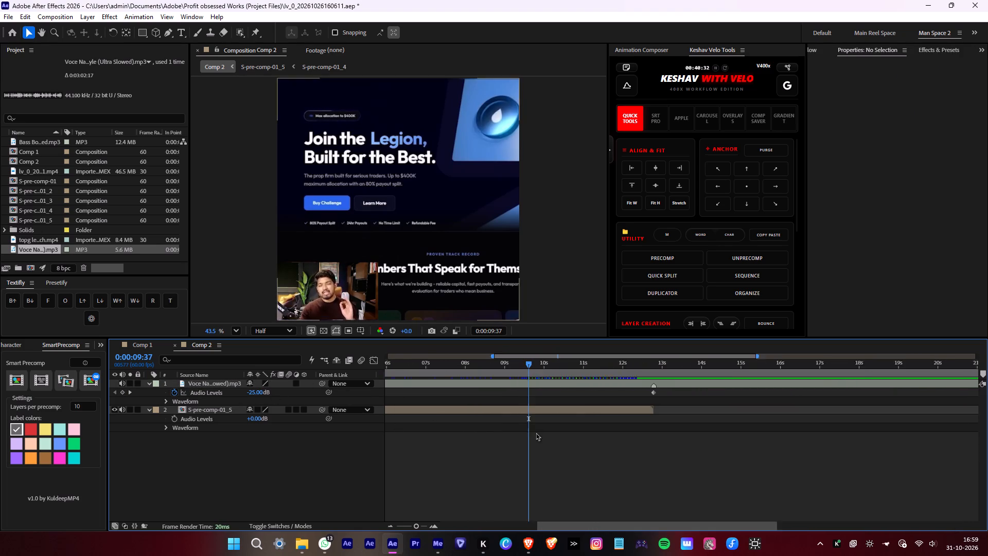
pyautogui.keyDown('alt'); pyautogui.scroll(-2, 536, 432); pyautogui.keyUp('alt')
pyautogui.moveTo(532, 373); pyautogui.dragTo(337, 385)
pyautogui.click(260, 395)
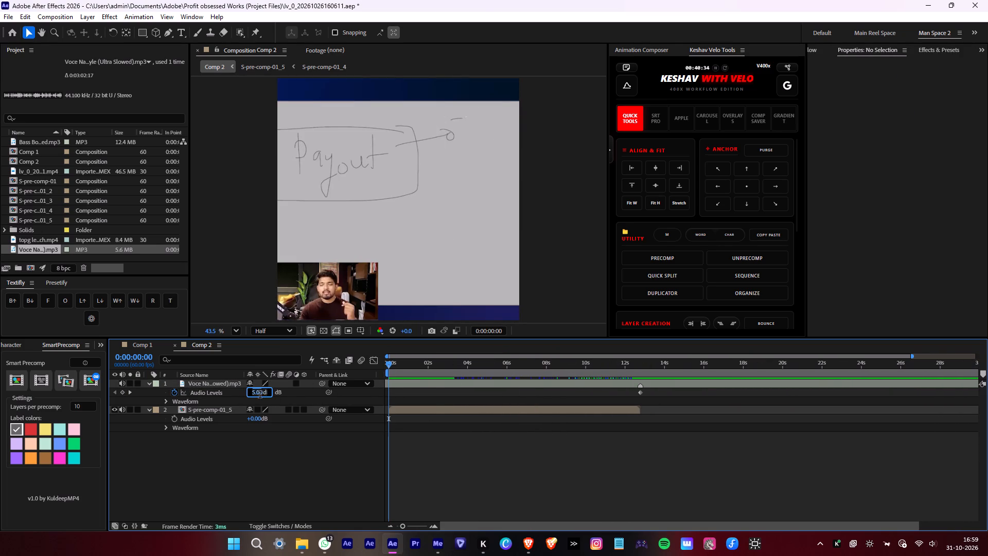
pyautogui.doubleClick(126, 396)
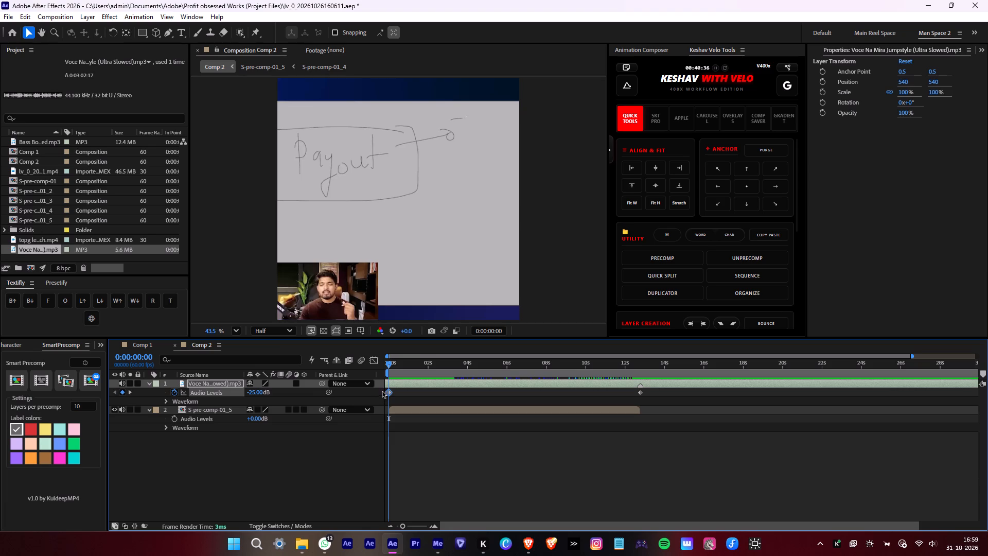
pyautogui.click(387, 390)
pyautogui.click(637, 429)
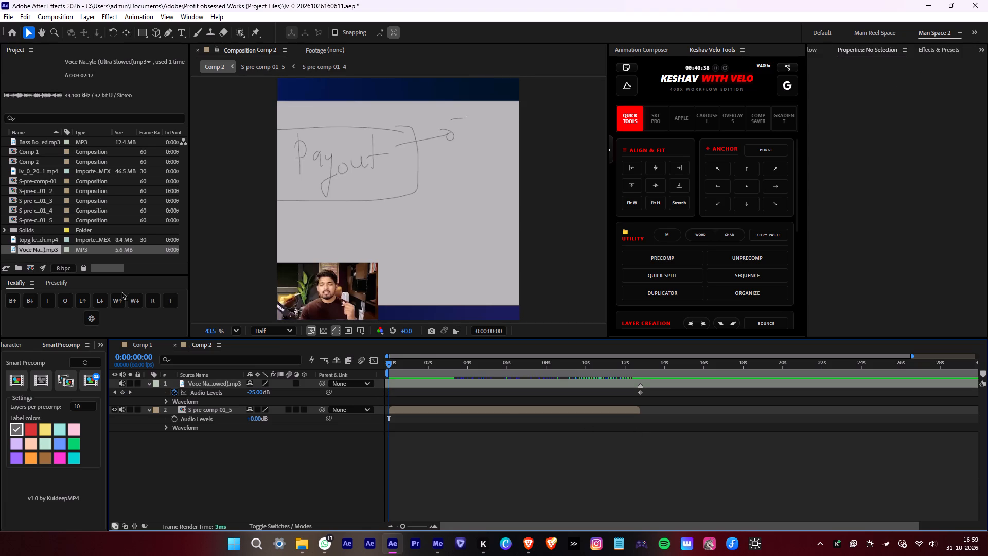
# Sort the project items into category folders with the Organize utility.
pyautogui.click(748, 297)
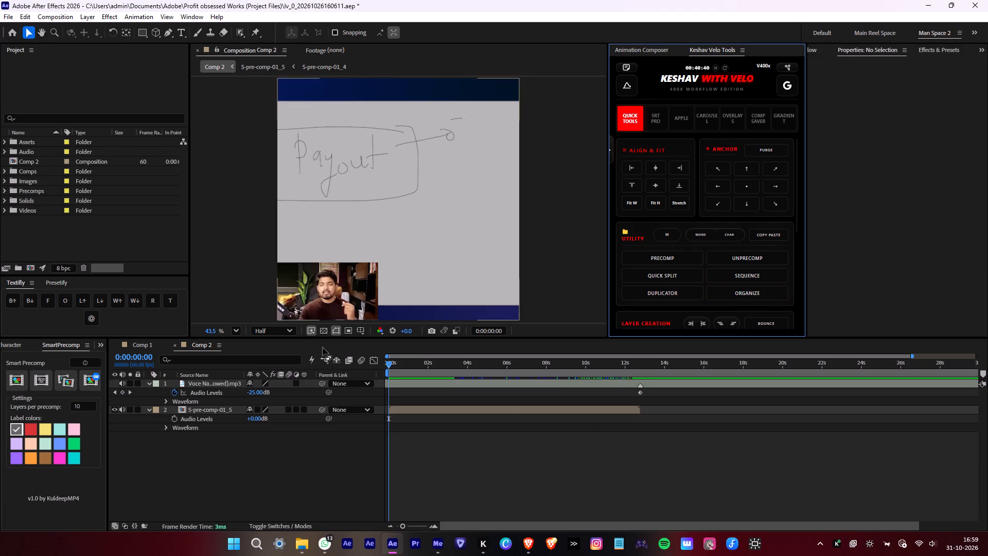
# From File Explorer's "creators legion payouts" folder, import the "From chasing goals", "Achha jii", "My first big achievement" and "Realising how far" clips.
pyautogui.click(307, 537)
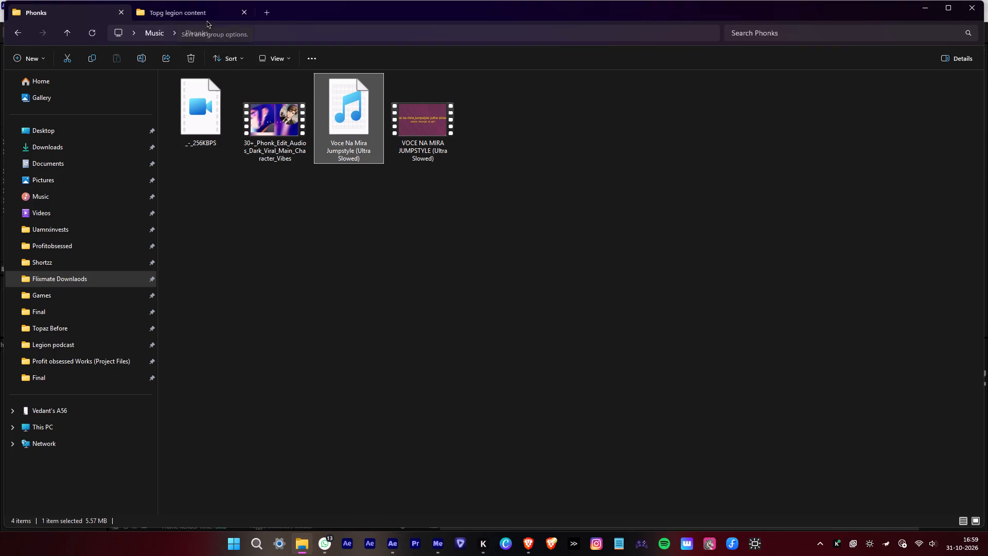
pyautogui.click(205, 13)
pyautogui.click(279, 34)
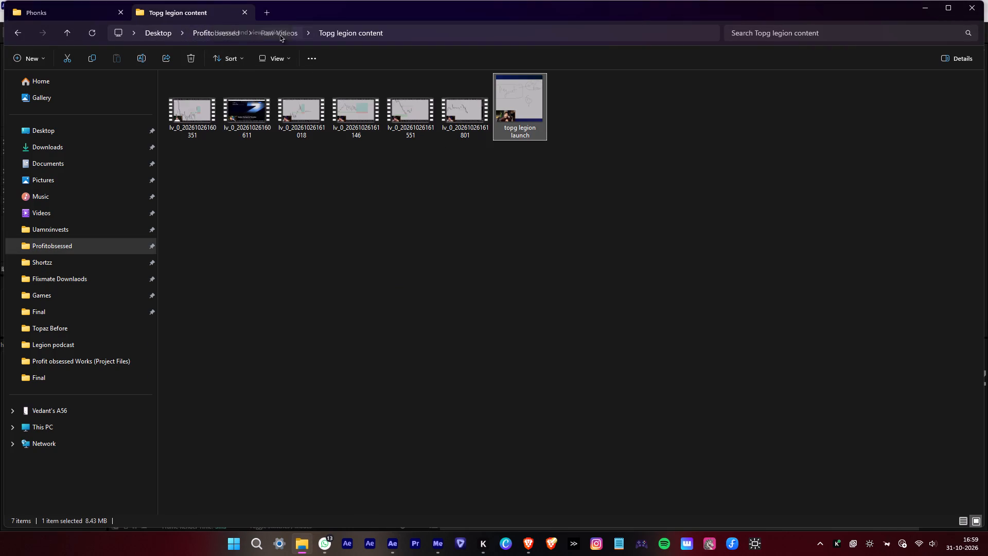
pyautogui.doubleClick(200, 119)
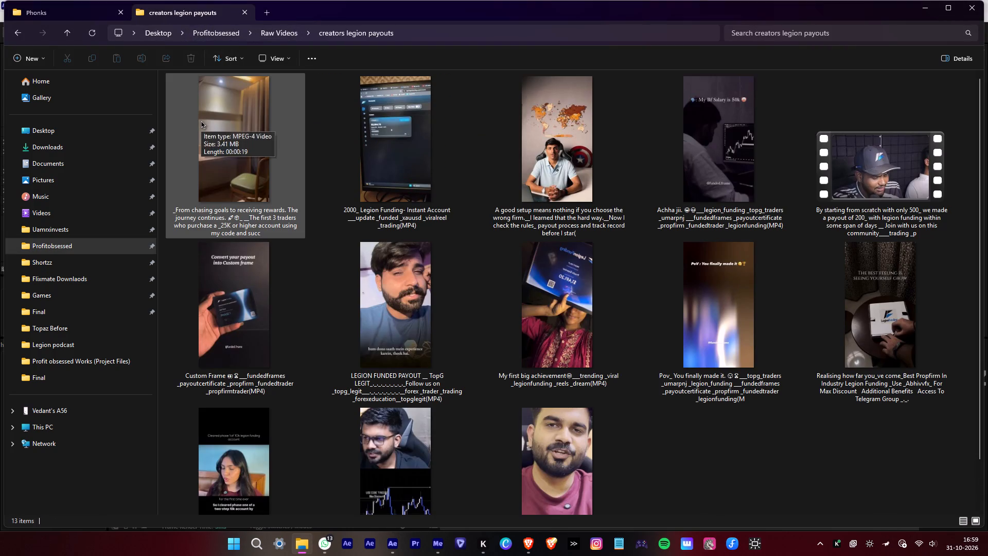
pyautogui.click(201, 120)
pyautogui.keyDown('ctrl'); pyautogui.click(703, 208); pyautogui.keyUp('ctrl')
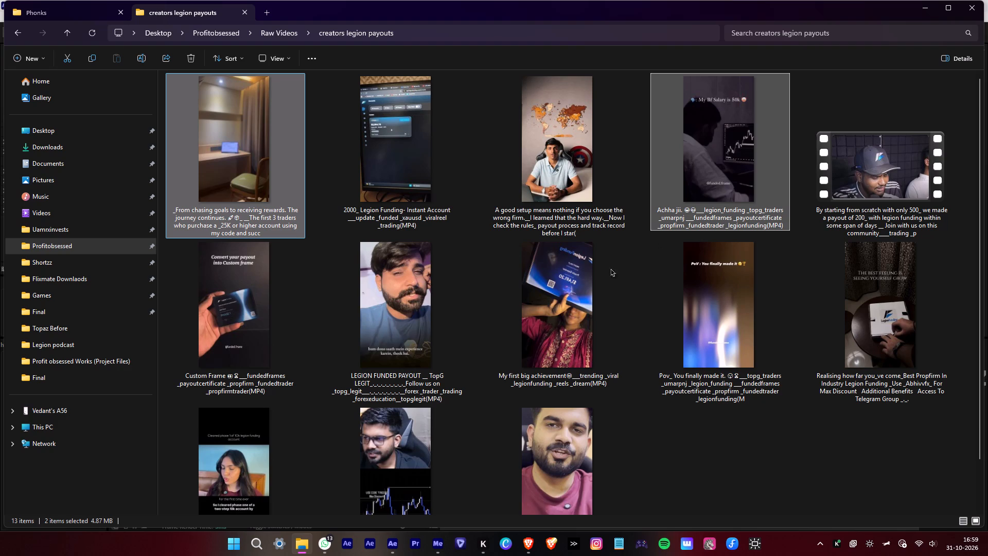
pyautogui.keyDown('ctrl'); pyautogui.click(549, 331); pyautogui.keyUp('ctrl')
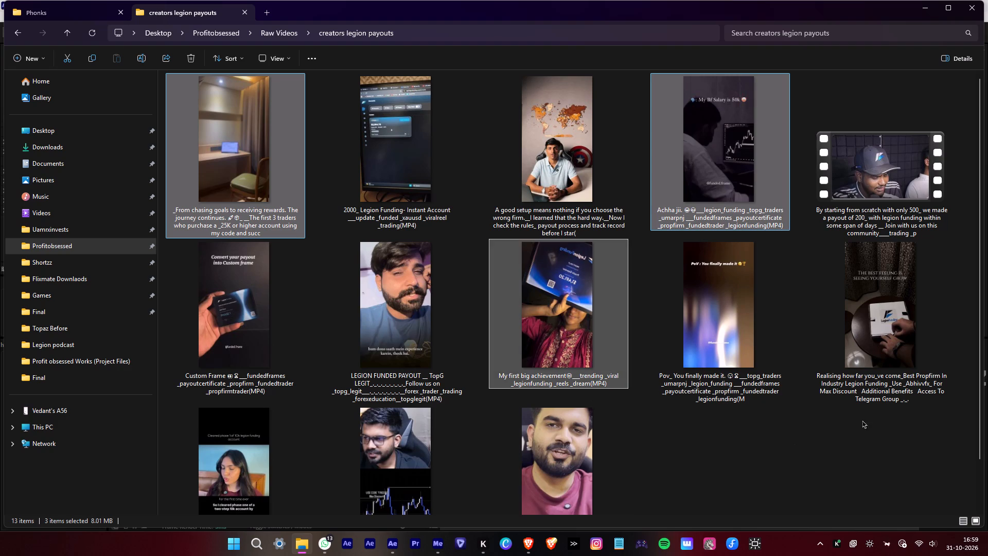
pyautogui.keyDown('ctrl'); pyautogui.click(928, 368); pyautogui.keyUp('ctrl')
pyautogui.scroll(-2, 851, 473)
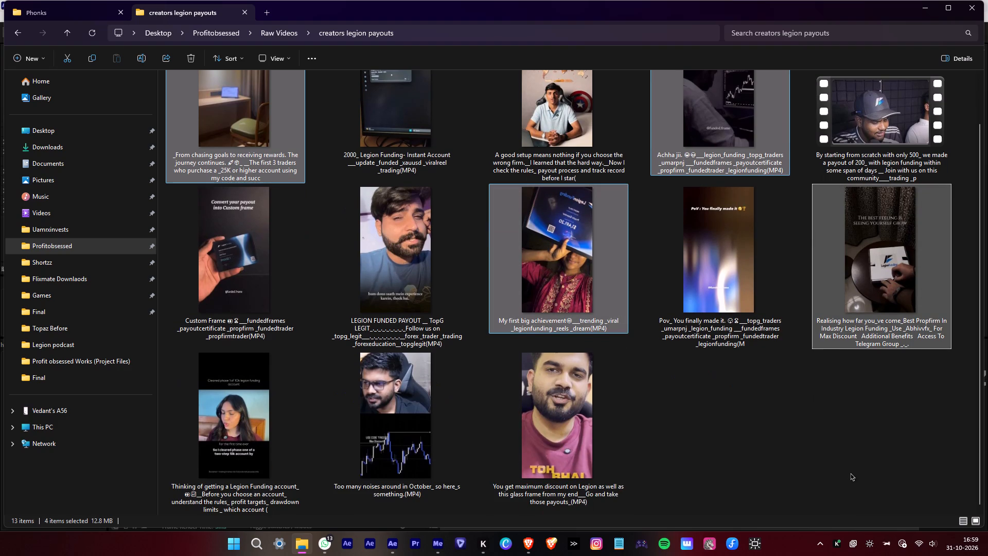
pyautogui.moveTo(894, 319); pyautogui.dragTo(142, 325)
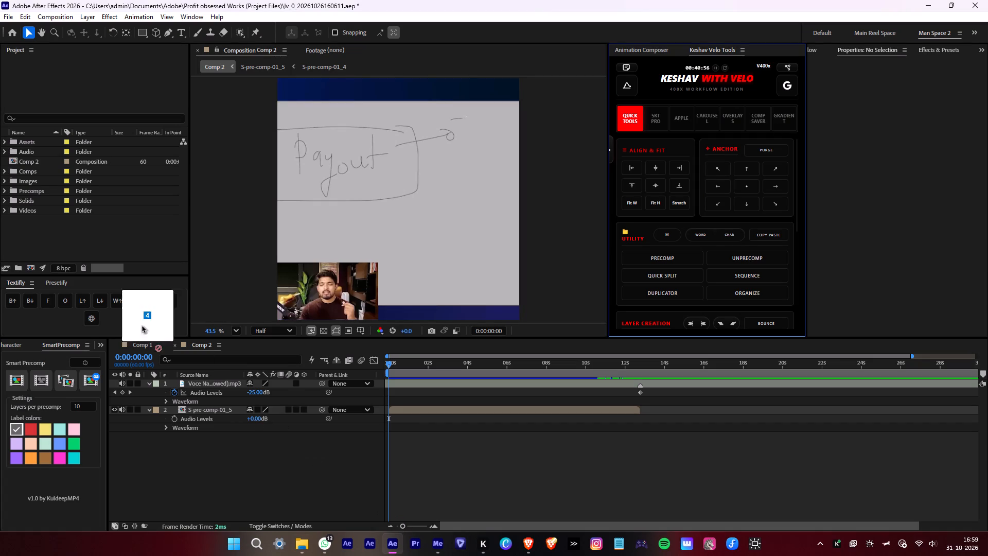
pyautogui.moveTo(142, 325); pyautogui.dragTo(117, 246)
# Examine the imported "From chasing goals", "Realising how far" and "My first big achievement" footage for usable payout shots.
pyautogui.click(38, 164)
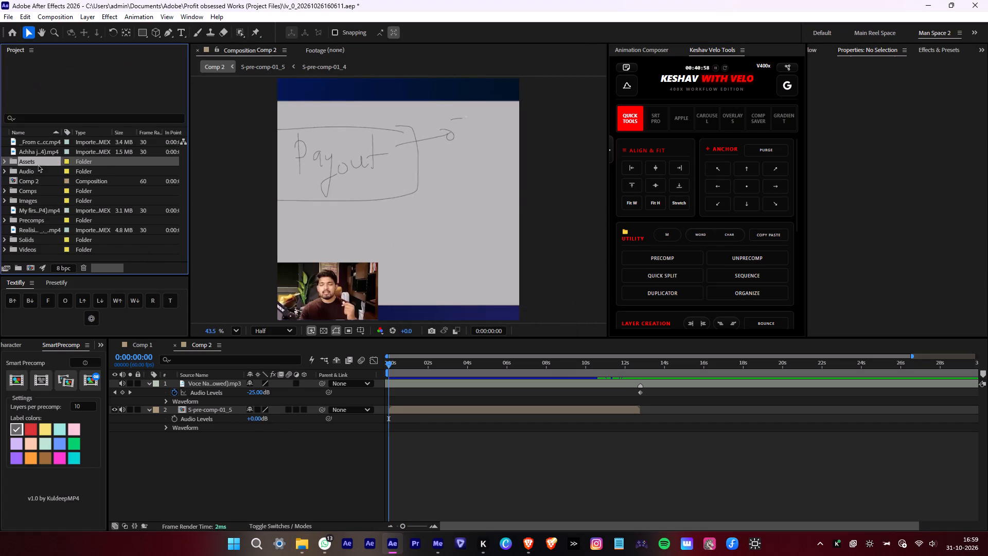
pyautogui.doubleClick(38, 144)
pyautogui.moveTo(249, 308); pyautogui.dragTo(441, 306)
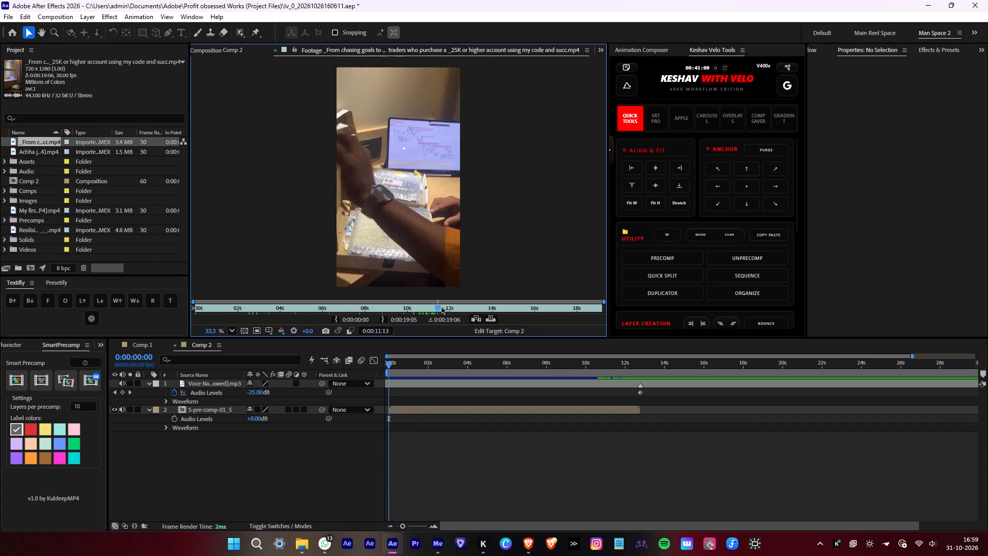
pyautogui.moveTo(441, 306); pyautogui.dragTo(540, 297)
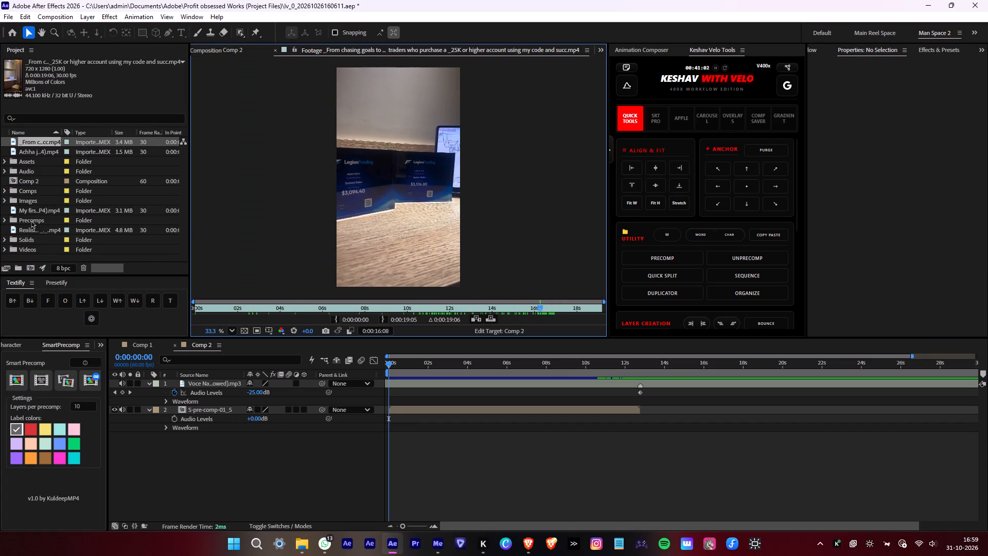
pyautogui.doubleClick(39, 229)
pyautogui.moveTo(324, 309); pyautogui.dragTo(384, 312)
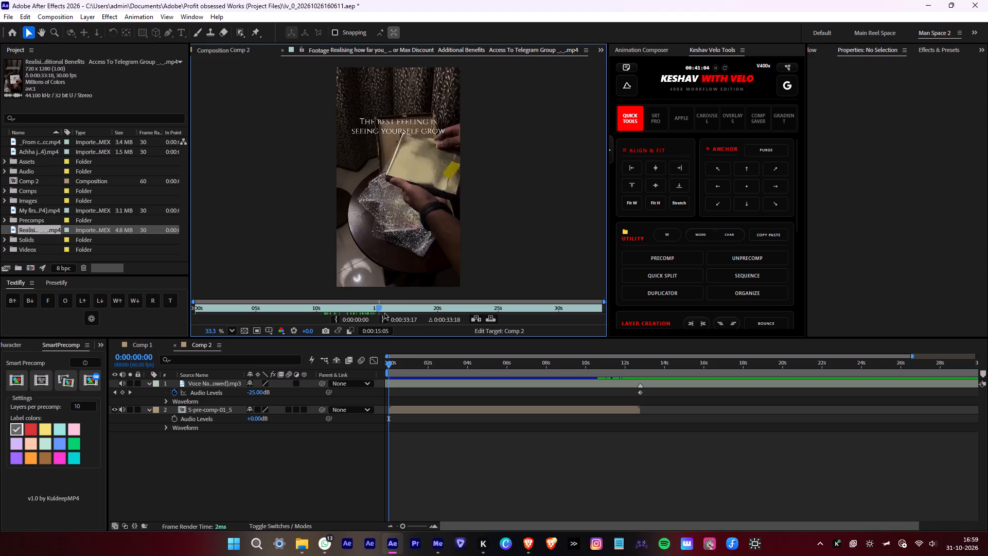
pyautogui.moveTo(384, 312); pyautogui.dragTo(527, 311)
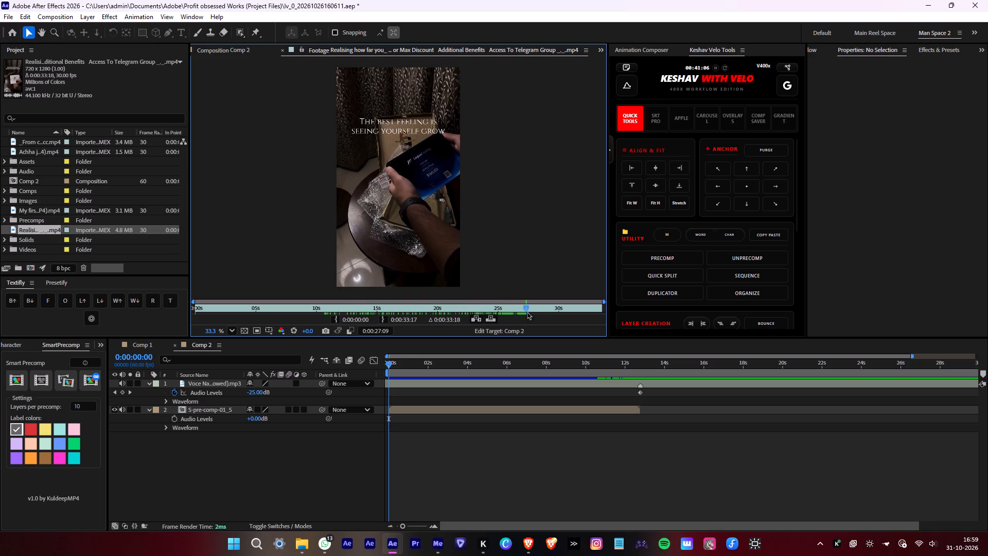
pyautogui.moveTo(527, 311); pyautogui.dragTo(585, 302)
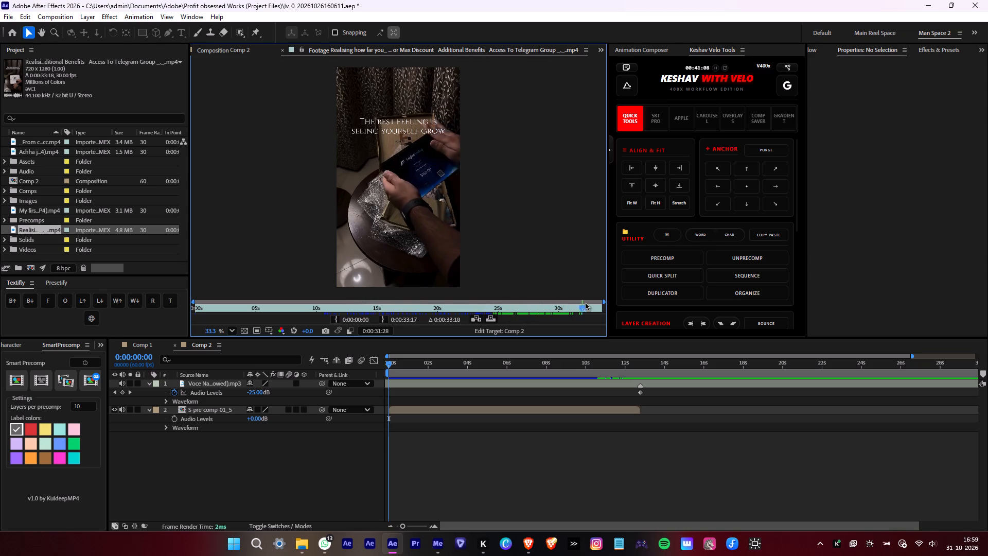
pyautogui.moveTo(585, 302); pyautogui.dragTo(456, 297)
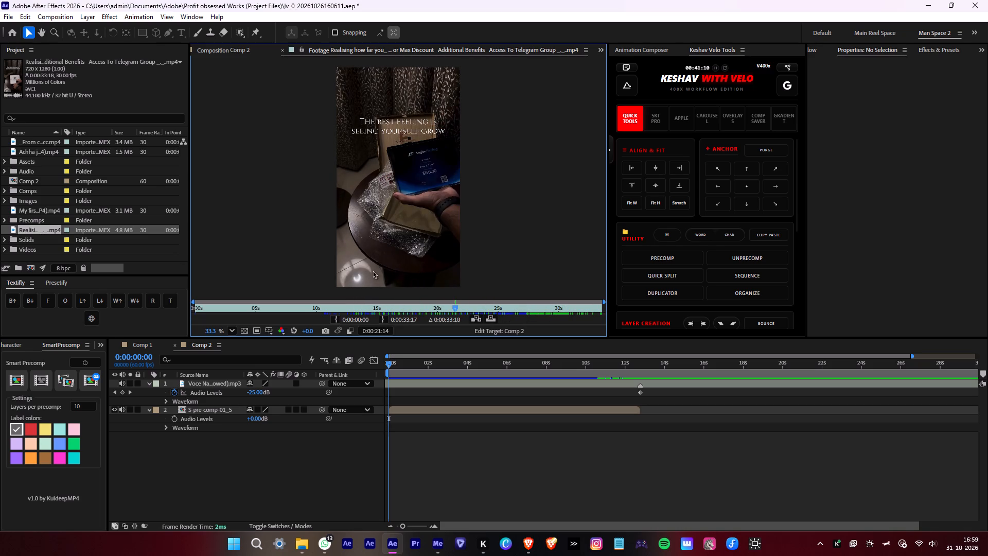
pyautogui.doubleClick(49, 211)
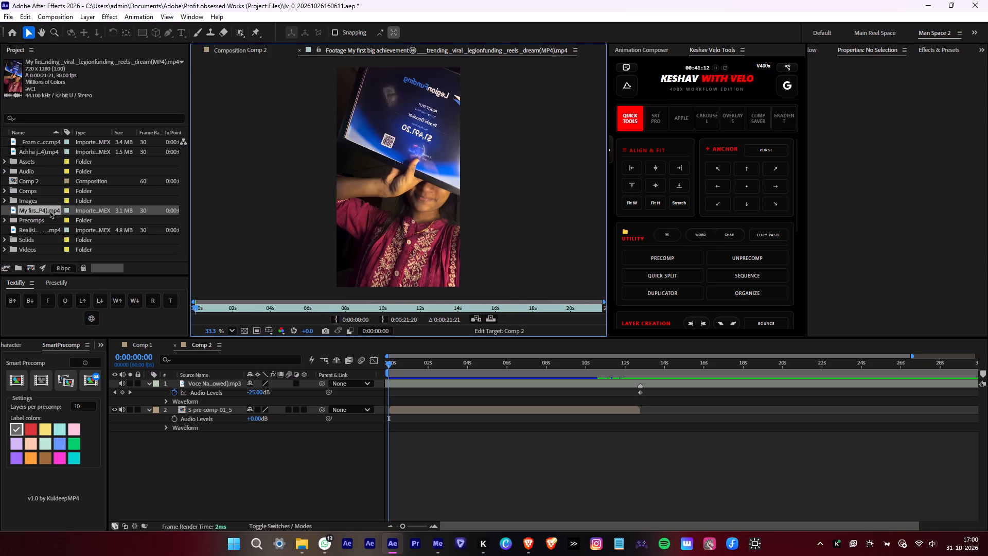
# Add "My first big achievement", "Achha jii" and "From chasing goals" to Comp 2 below the song, starting at about 12.5, 23 and 17 seconds.
pyautogui.moveTo(49, 209); pyautogui.dragTo(634, 394)
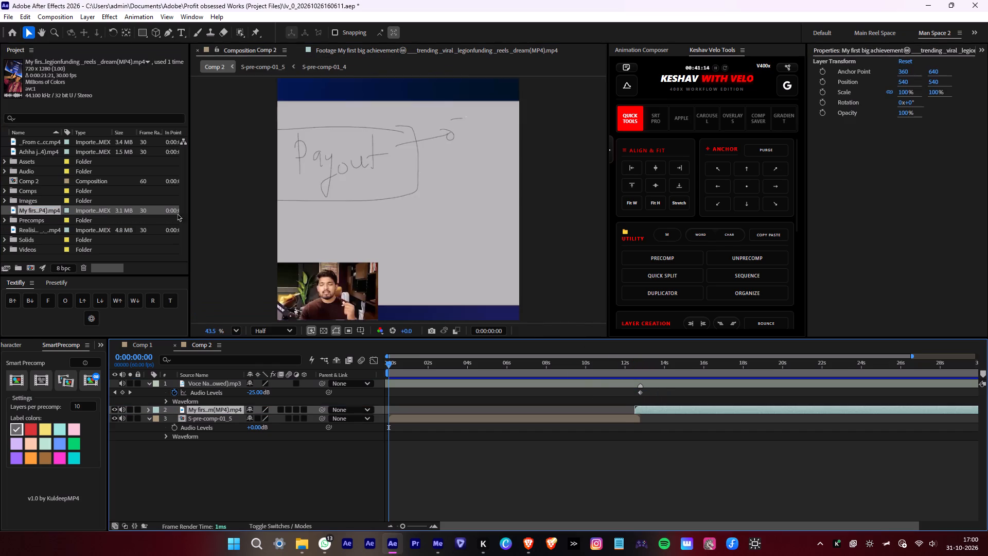
pyautogui.moveTo(47, 152); pyautogui.dragTo(674, 393)
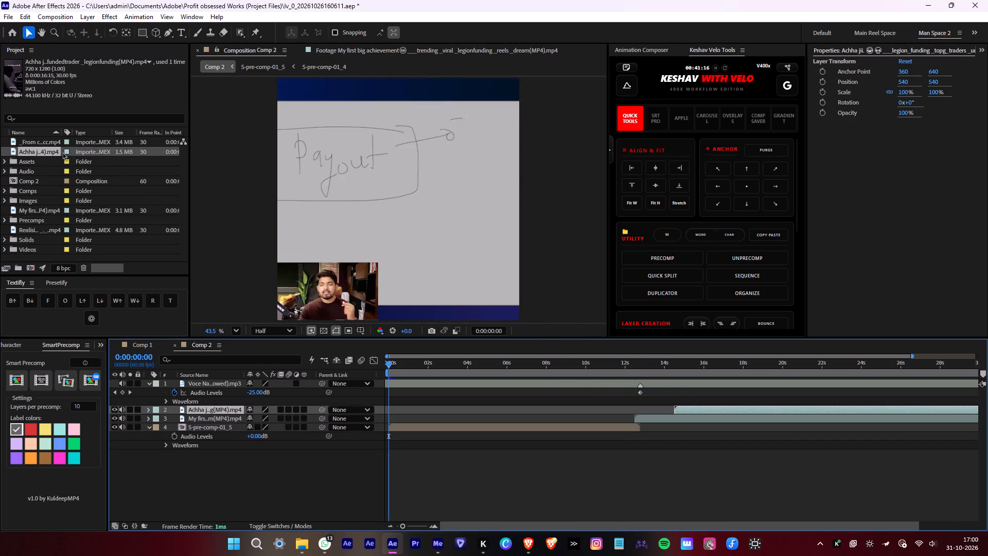
pyautogui.moveTo(45, 141); pyautogui.dragTo(725, 390)
pyautogui.moveTo(695, 420); pyautogui.dragTo(867, 431)
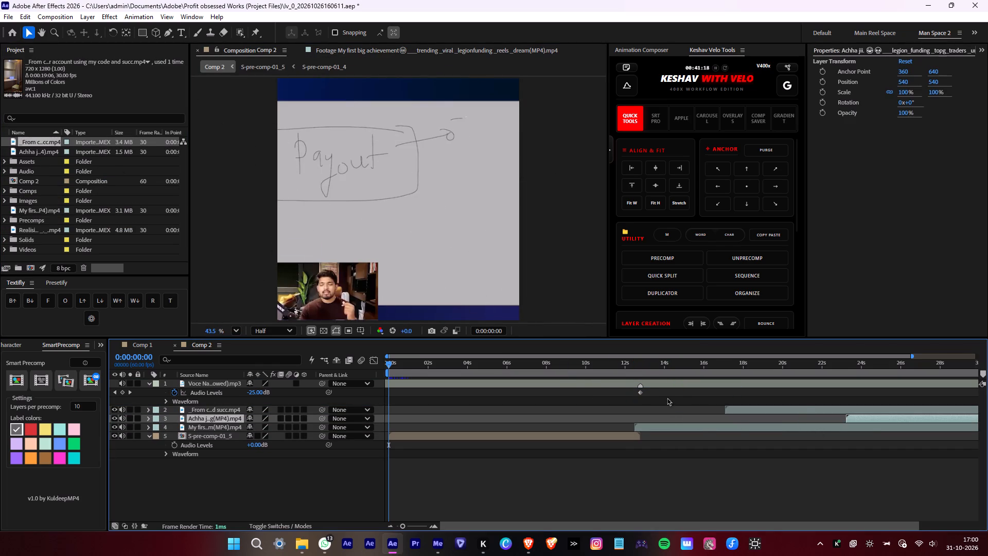
# Slide the "My first big achievement" layer earlier so it ends at about 0:00:16:50 and its framed certificate shot follows the precomp.
pyautogui.keyDown('alt'); pyautogui.scroll(2, 642, 375); pyautogui.keyUp('alt')
pyautogui.click(637, 370)
pyautogui.keyDown('alt'); pyautogui.scroll(-2, 638, 370); pyautogui.keyUp('alt')
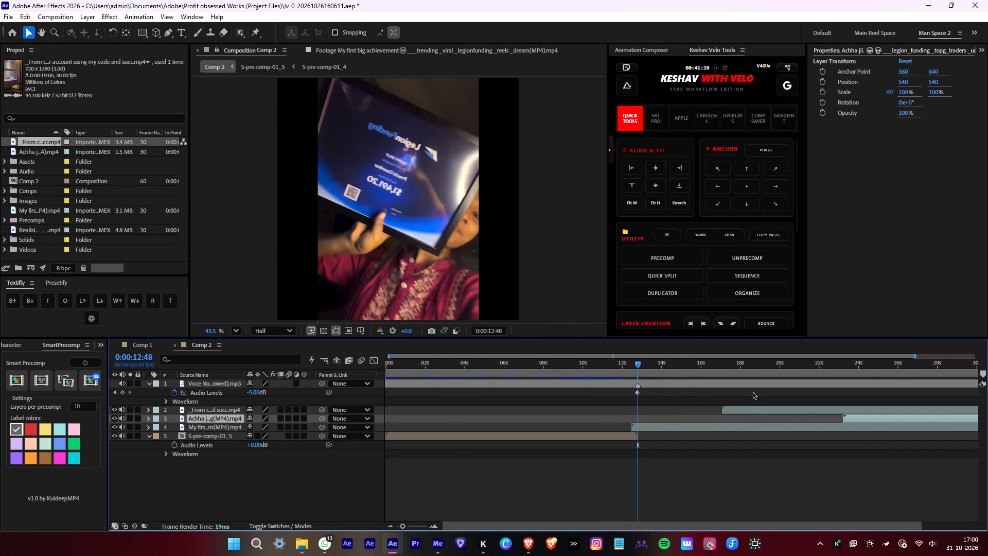
pyautogui.moveTo(649, 368); pyautogui.dragTo(701, 369)
pyautogui.moveTo(733, 425); pyautogui.dragTo(674, 425)
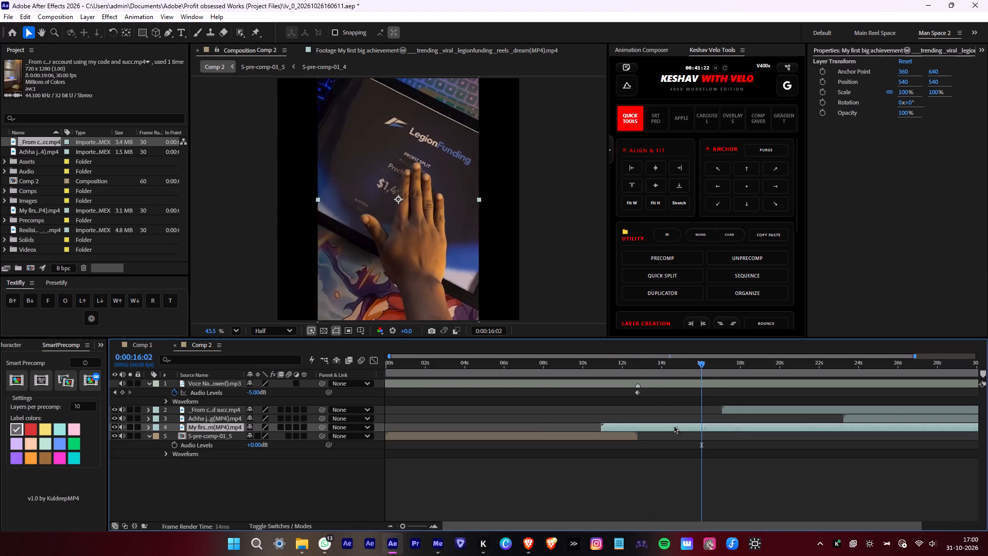
pyautogui.moveTo(674, 425); pyautogui.dragTo(447, 410)
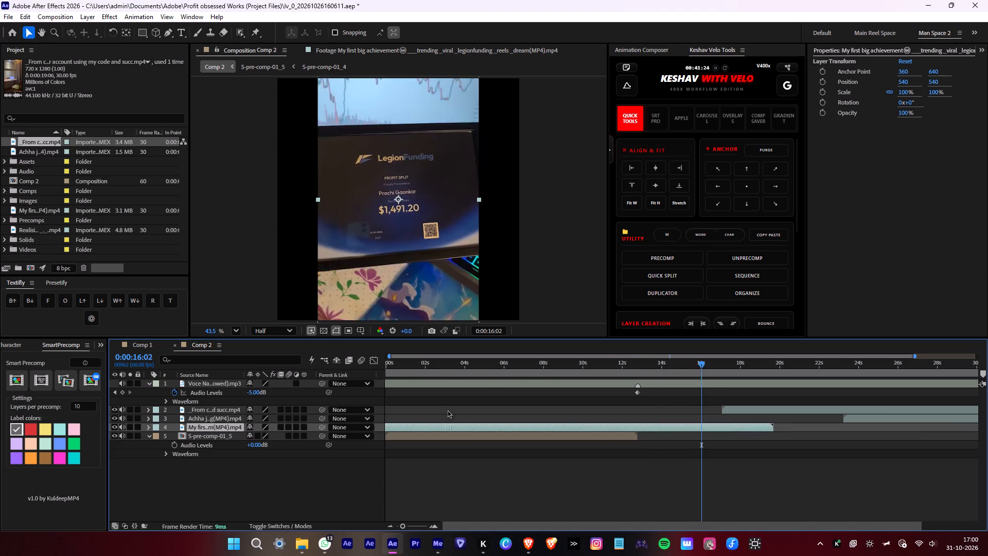
pyautogui.moveTo(447, 410); pyautogui.dragTo(458, 409)
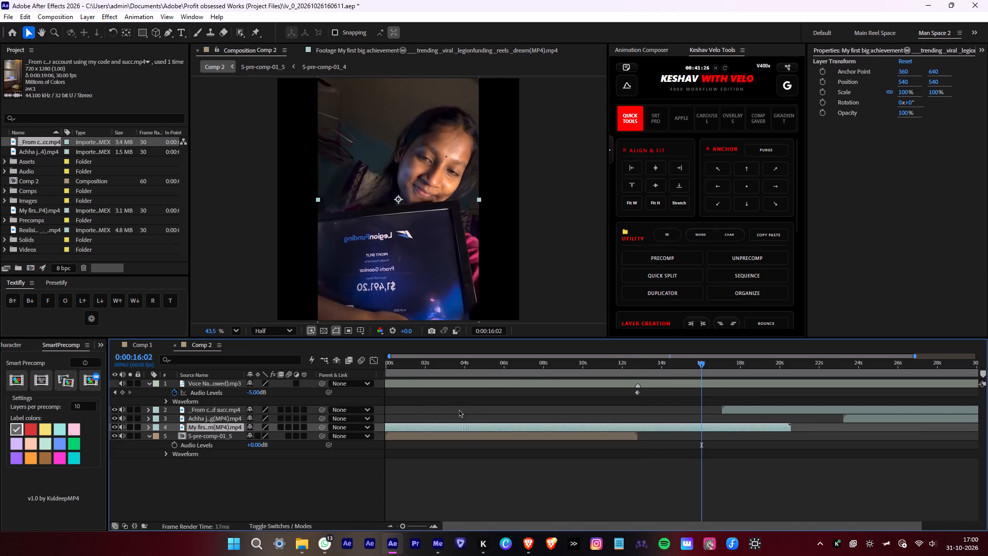
pyautogui.moveTo(458, 409); pyautogui.dragTo(391, 408)
# Play Comp 2 from 0:00:12:47 and mute the audio of the "My first big achievement" layer.
pyautogui.keyDown('alt'); pyautogui.scroll(1, 698, 417); pyautogui.keyUp('alt')
pyautogui.moveTo(693, 366); pyautogui.dragTo(584, 370)
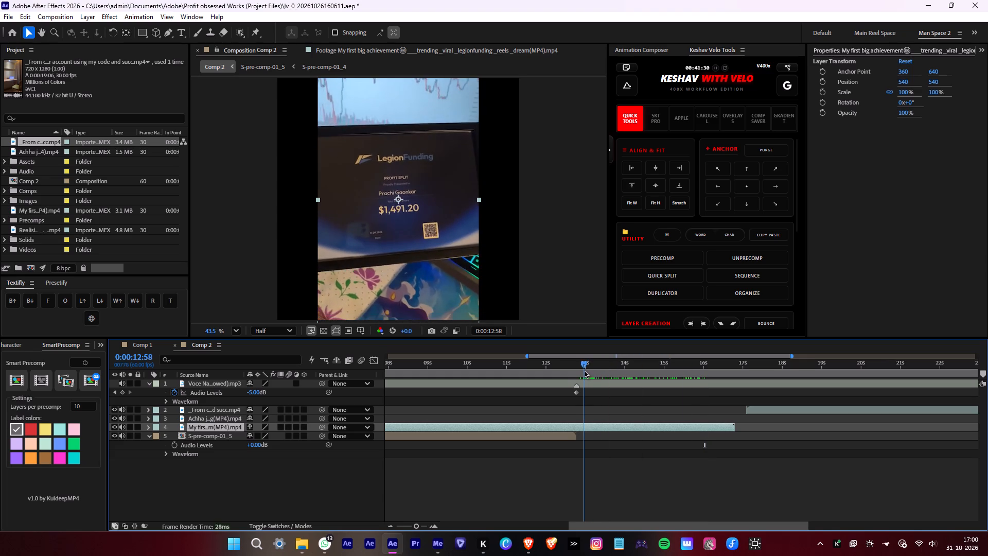
pyautogui.moveTo(584, 370); pyautogui.dragTo(576, 370)
pyautogui.press('space')
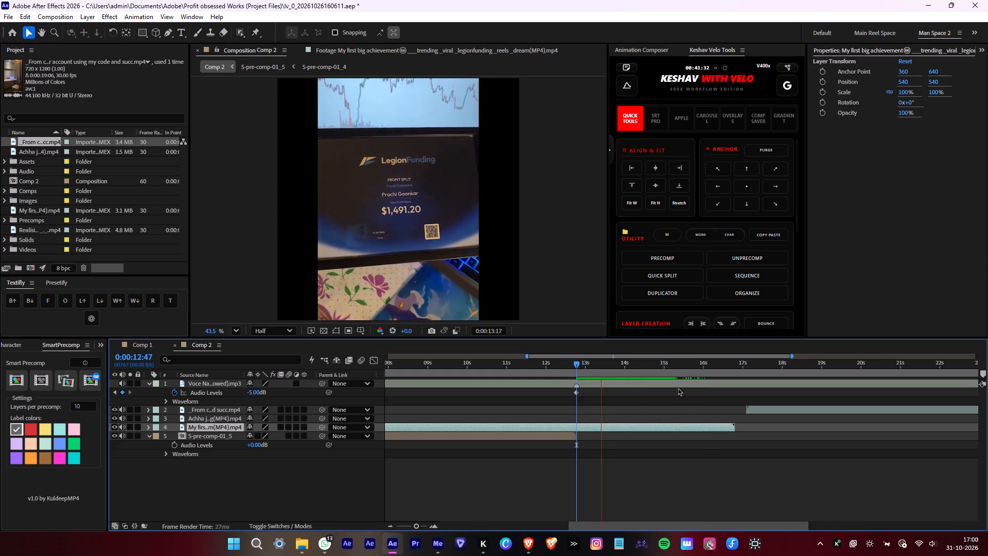
pyautogui.press('space')
pyautogui.click(125, 426)
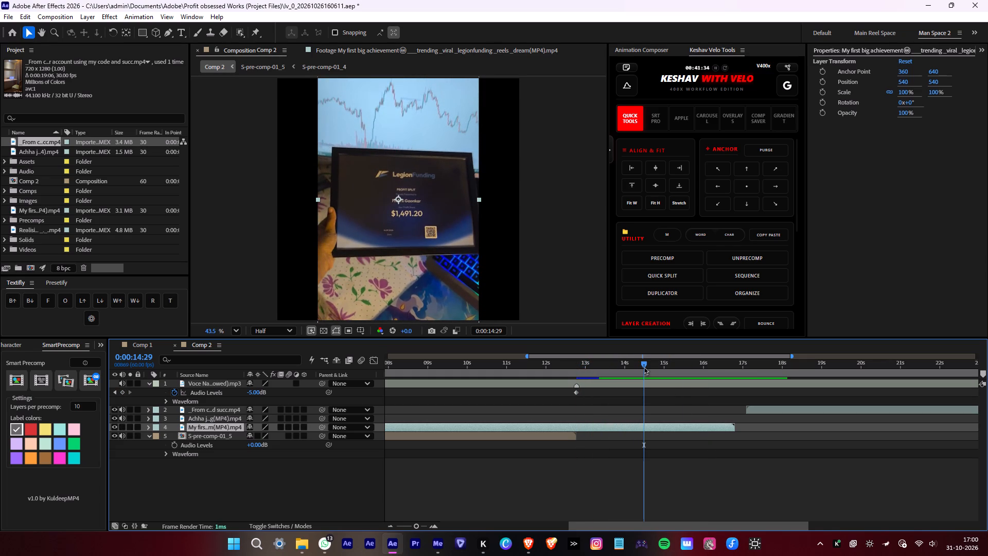
# Split the "My first big achievement" layer at 0:00:12:46, delete the part before the cut, and play the transition.
pyautogui.moveTo(621, 351); pyautogui.dragTo(557, 364)
pyautogui.moveTo(579, 369); pyautogui.dragTo(555, 369)
pyautogui.press('space')
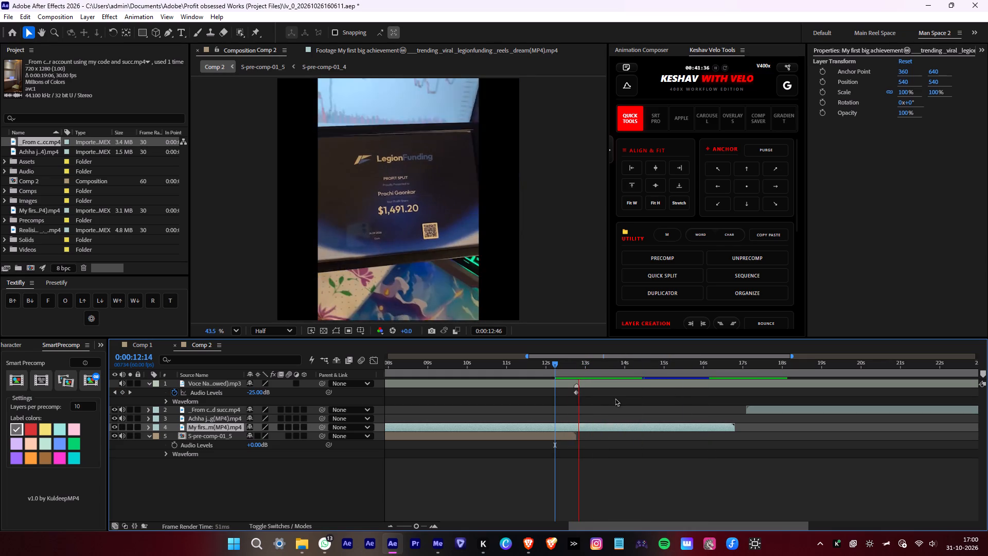
pyautogui.keyDown('alt'); pyautogui.scroll(1, 573, 382); pyautogui.keyUp('alt')
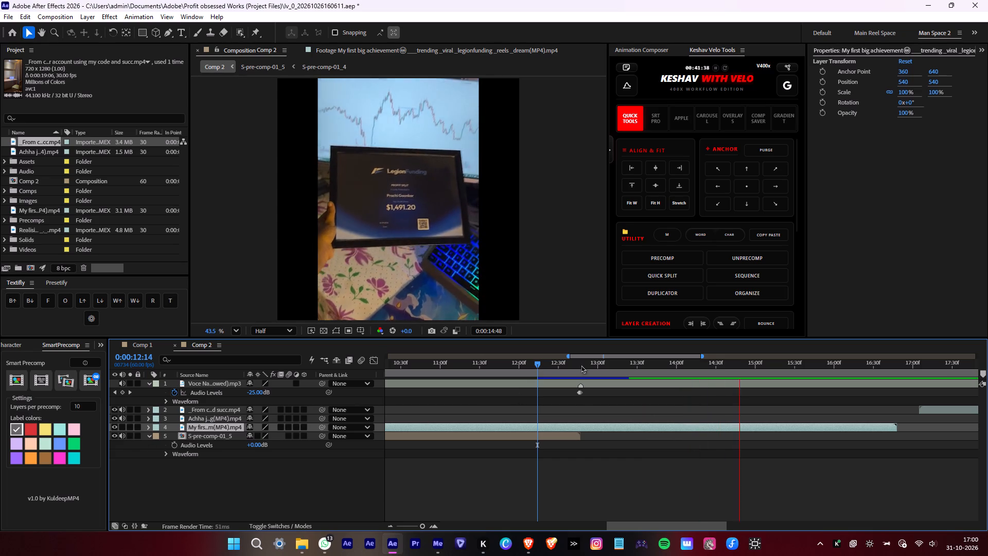
pyautogui.click(581, 365)
pyautogui.hotkey('alt', 'd')
pyautogui.click(568, 443)
pyautogui.click(568, 435)
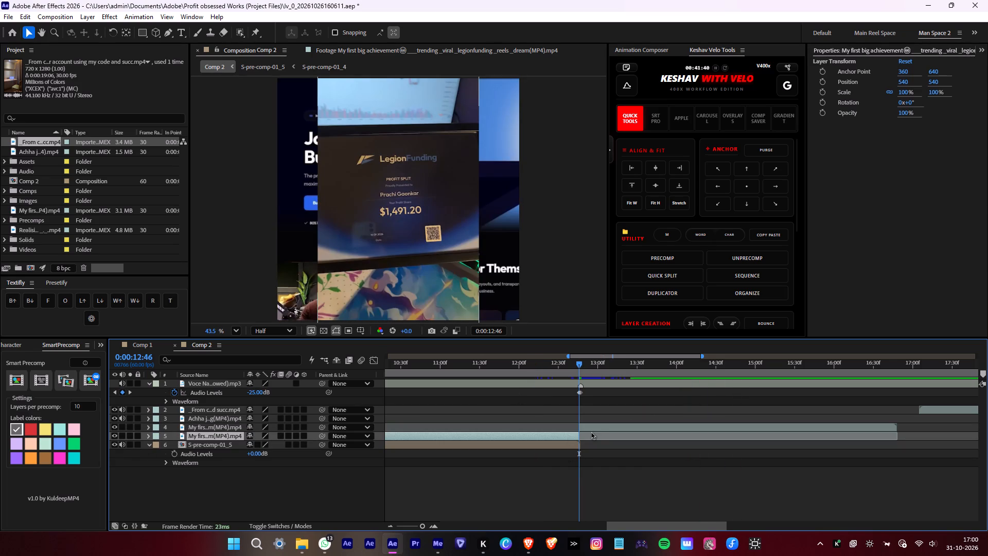
pyautogui.press('Delete')
pyautogui.press('space')
pyautogui.press('space')
# Scale the "My first big achievement" layer to 152% so it fills the composition's width.
pyautogui.click(694, 434)
pyautogui.click(690, 430)
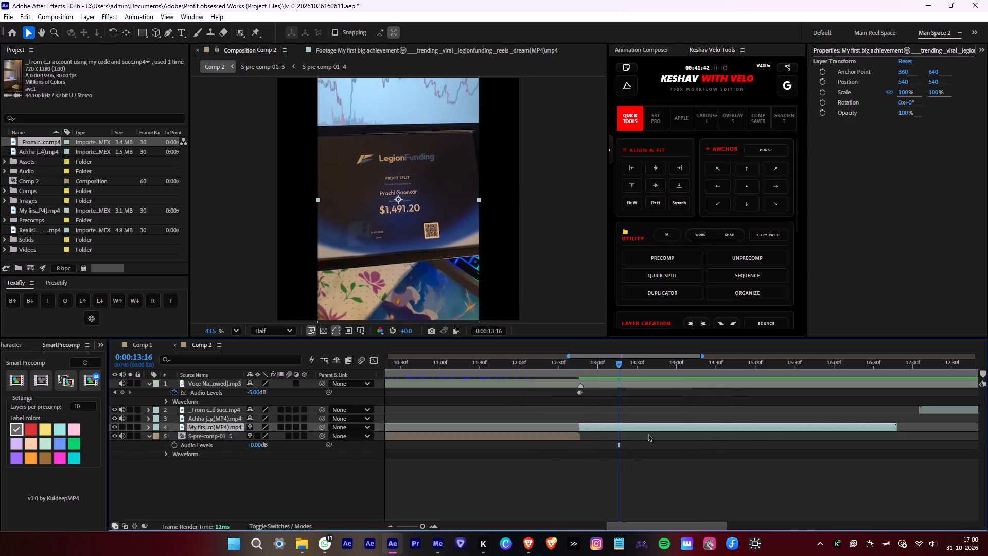
pyautogui.press('s')
pyautogui.moveTo(260, 438); pyautogui.dragTo(285, 437)
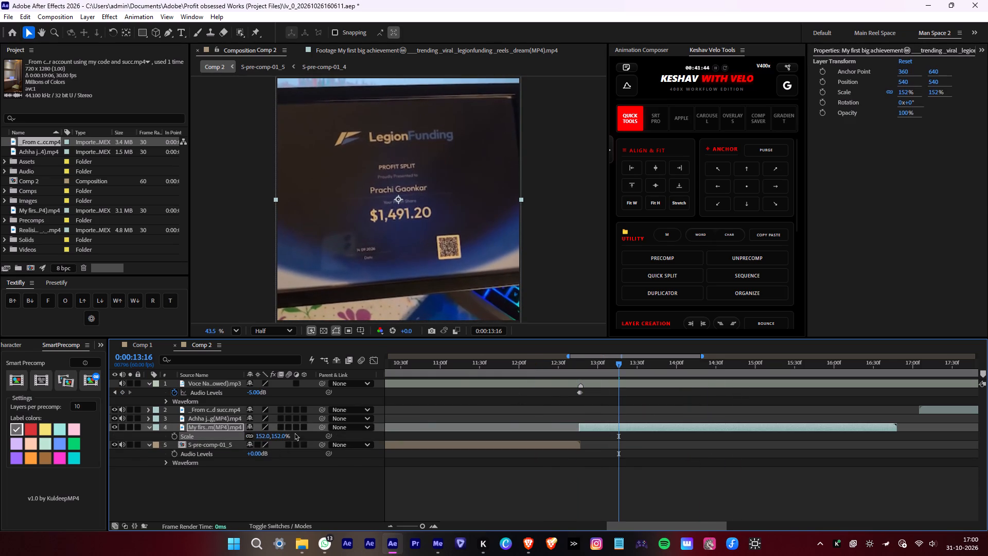
# Play from 0:00:12:25, split the "My first big achievement" layer at 0:00:15:06 and delete the remainder after the cut.
pyautogui.moveTo(596, 367); pyautogui.dragTo(551, 377)
pyautogui.press('space')
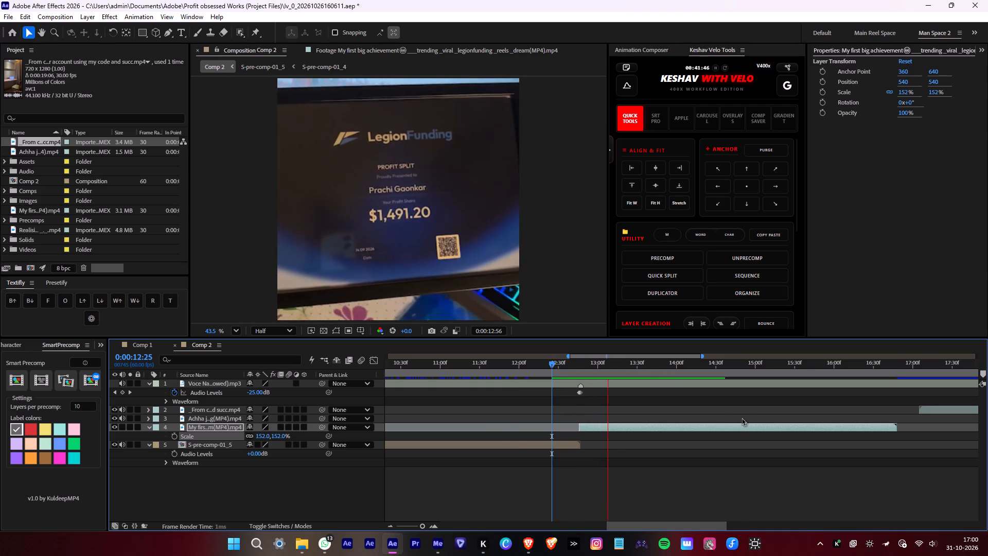
pyautogui.moveTo(739, 418); pyautogui.dragTo(646, 413, button='middle')
pyautogui.scroll(1, 647, 413)
pyautogui.keyDown('alt'); pyautogui.scroll(-1, 644, 409); pyautogui.keyUp('alt')
pyautogui.press('space')
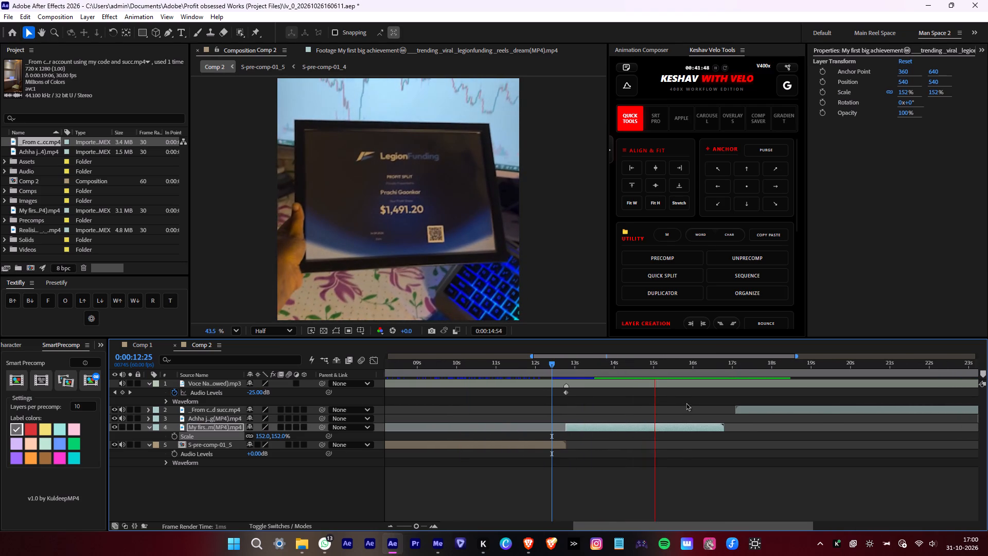
pyautogui.press('d')
pyautogui.hotkey('alt', 'd')
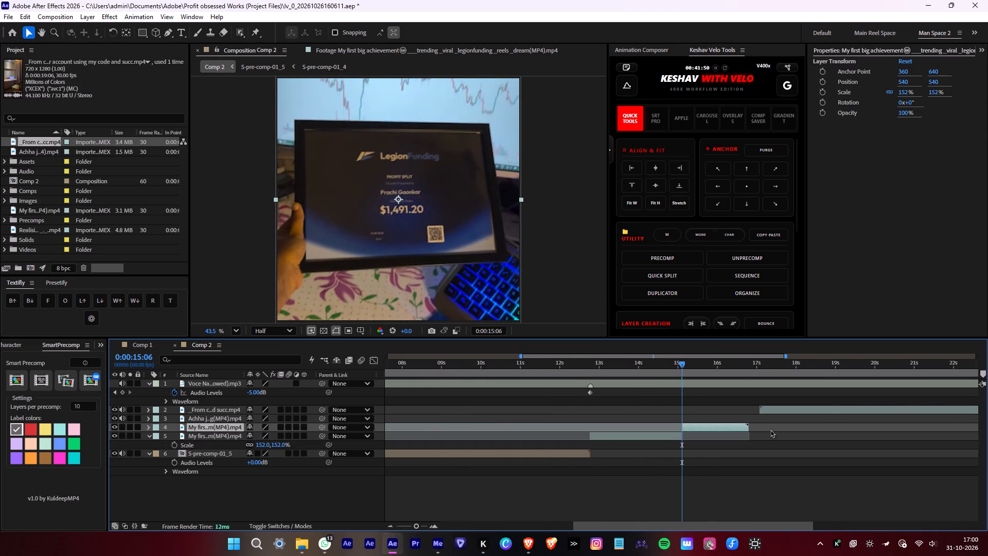
pyautogui.press('Delete')
# Slide "From chasing goals" earlier to its payout plaques shot, split it at 0:00:15:06 and delete the part before the cut.
pyautogui.moveTo(775, 411); pyautogui.dragTo(419, 418)
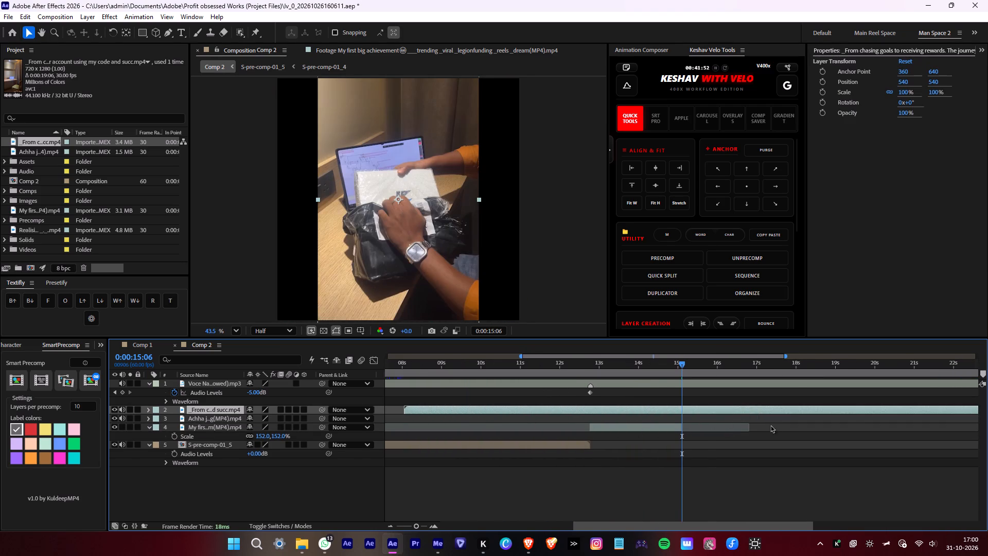
pyautogui.moveTo(851, 409); pyautogui.dragTo(525, 415)
pyautogui.keyDown('alt'); pyautogui.scroll(1, 690, 421); pyautogui.keyUp('alt')
pyautogui.hotkey('alt', 'd')
pyautogui.moveTo(732, 441); pyautogui.dragTo(627, 445, button='middle')
pyautogui.scroll(1, 634, 445)
pyautogui.scroll(-1, 626, 445)
pyautogui.click(561, 422)
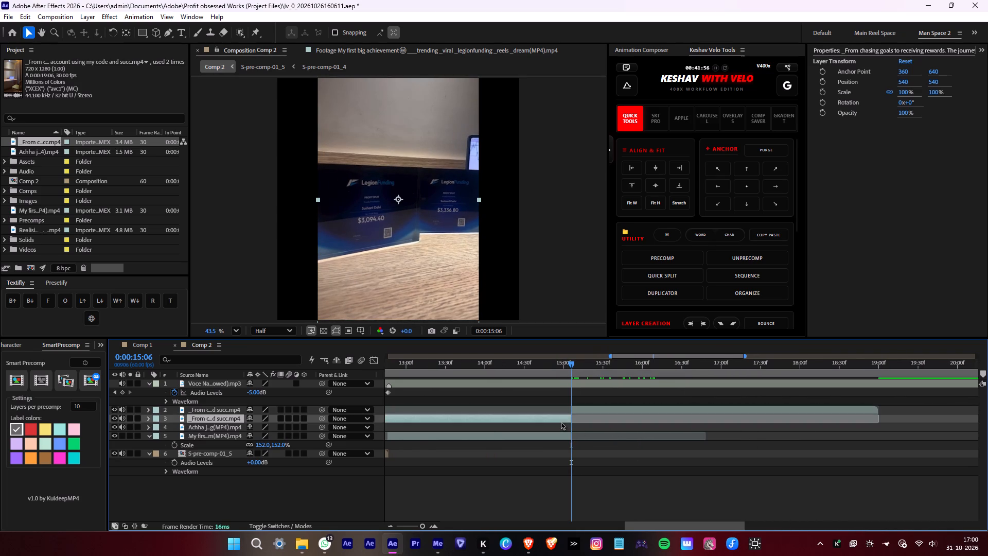
pyautogui.press('Delete')
# Play from 0:00:15:06 and mute the audio of the "From chasing goals" and "Achha jii" layers, keeping the song audible.
pyautogui.hotkey('alt', 'space')
pyautogui.click(661, 426)
pyautogui.press('space')
pyautogui.moveTo(763, 431); pyautogui.dragTo(760, 431, button='middle')
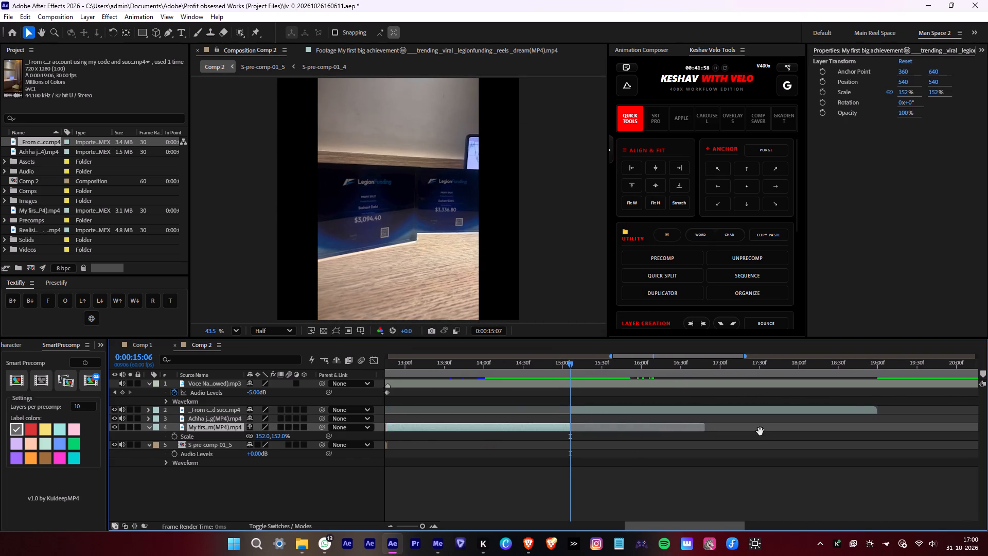
pyautogui.moveTo(760, 431); pyautogui.dragTo(678, 438, button='middle')
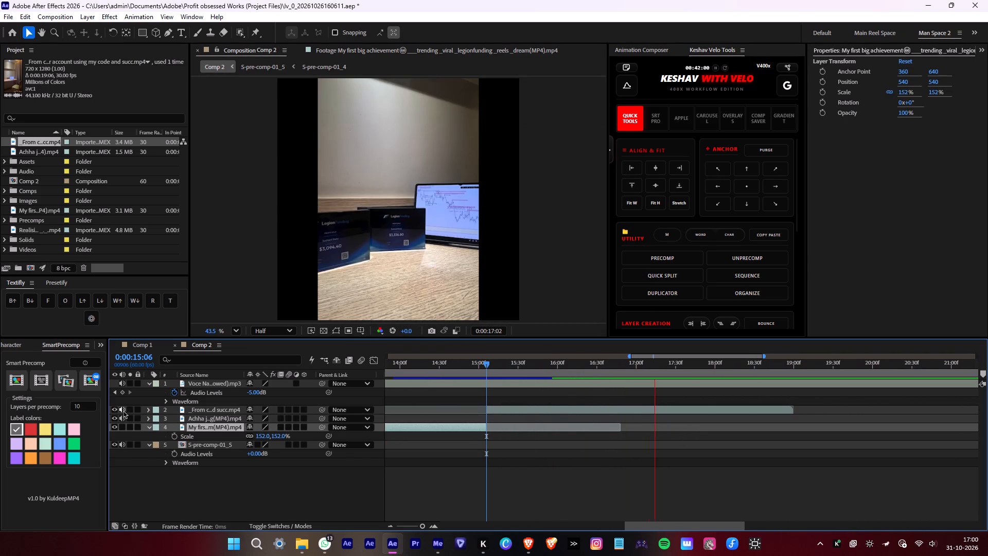
pyautogui.click(123, 410)
pyautogui.click(126, 420)
pyautogui.click(122, 381)
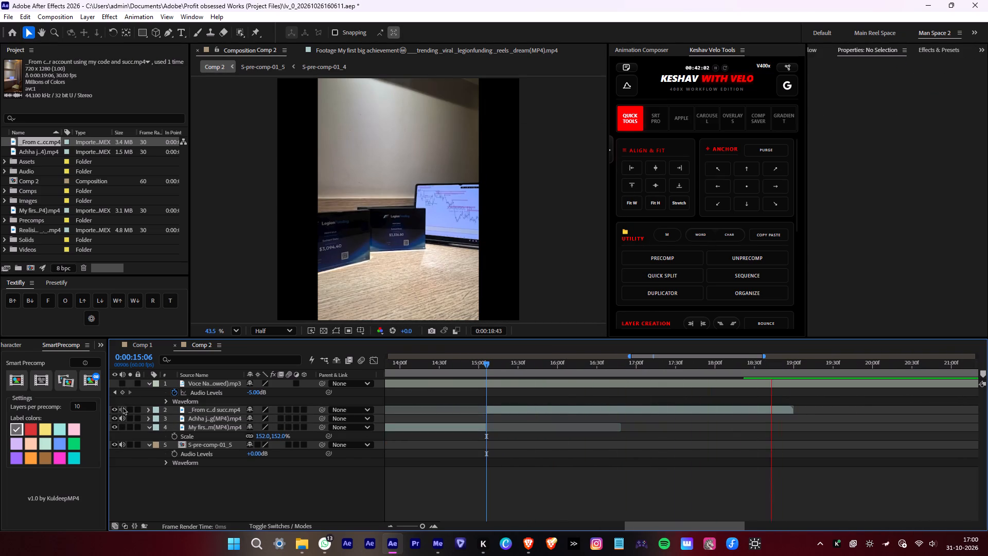
pyautogui.click(122, 383)
pyautogui.click(123, 419)
# Play from 0:00:14:04, slide "From chasing goals" later by about 0.8 seconds and extend its start back to about 0:00:15:05.
pyautogui.moveTo(548, 370); pyautogui.dragTo(404, 373)
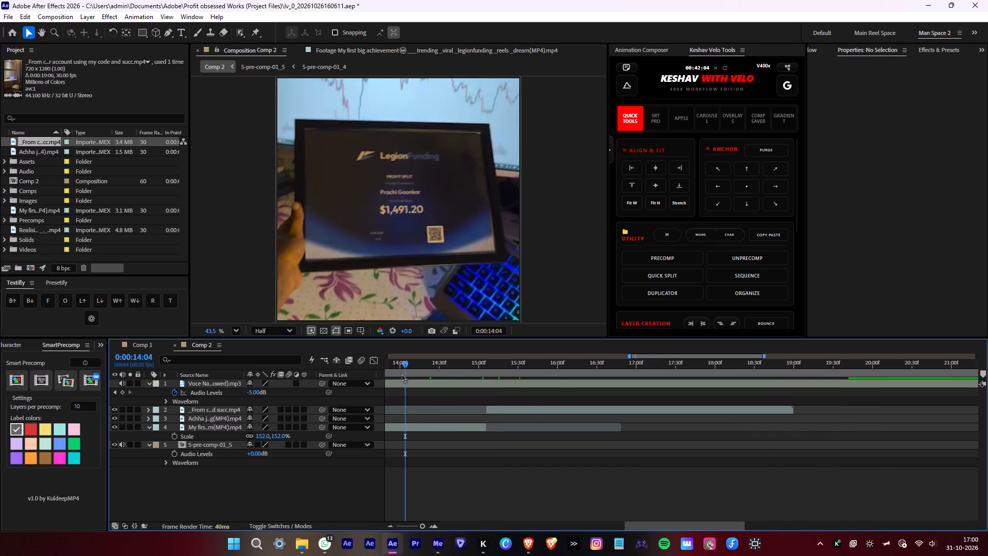
pyautogui.press('space')
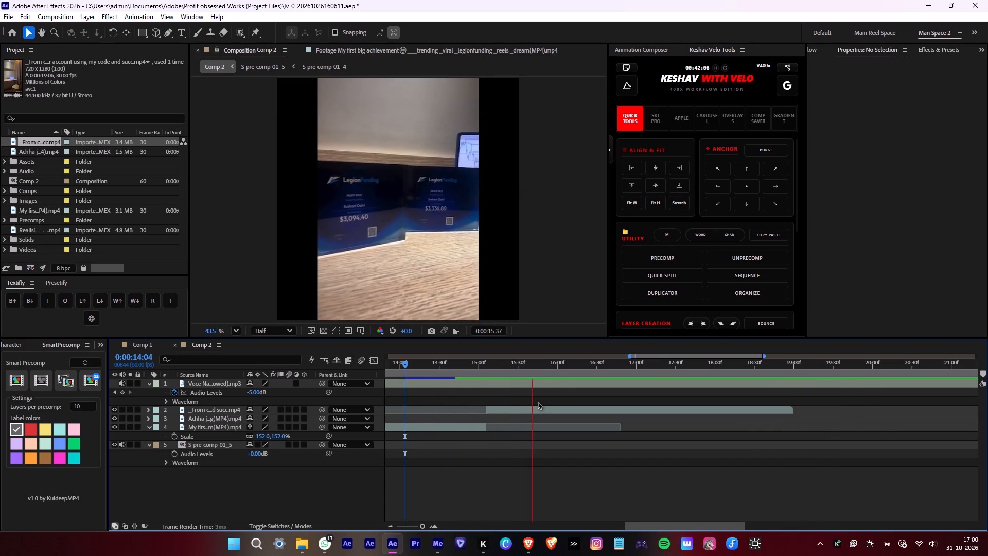
pyautogui.moveTo(693, 401); pyautogui.dragTo(677, 404, button='middle')
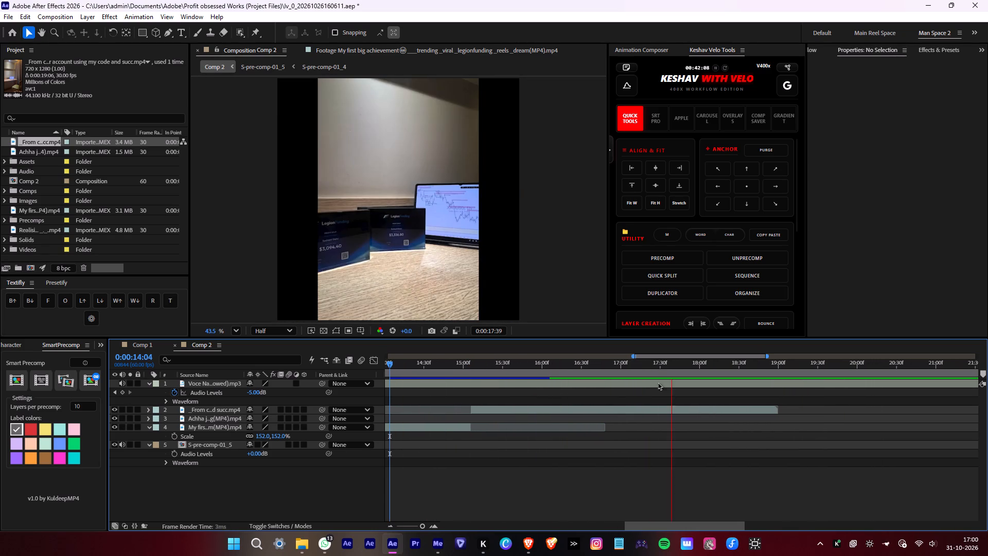
pyautogui.moveTo(655, 376); pyautogui.dragTo(617, 380)
pyautogui.moveTo(604, 409); pyautogui.dragTo(607, 409)
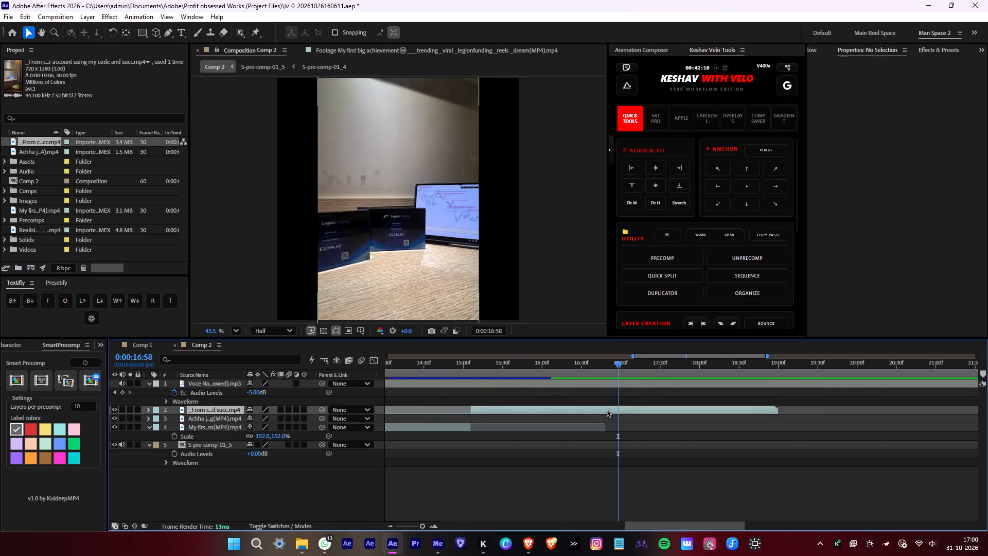
pyautogui.moveTo(607, 409); pyautogui.dragTo(666, 410)
pyautogui.moveTo(531, 410); pyautogui.dragTo(465, 411)
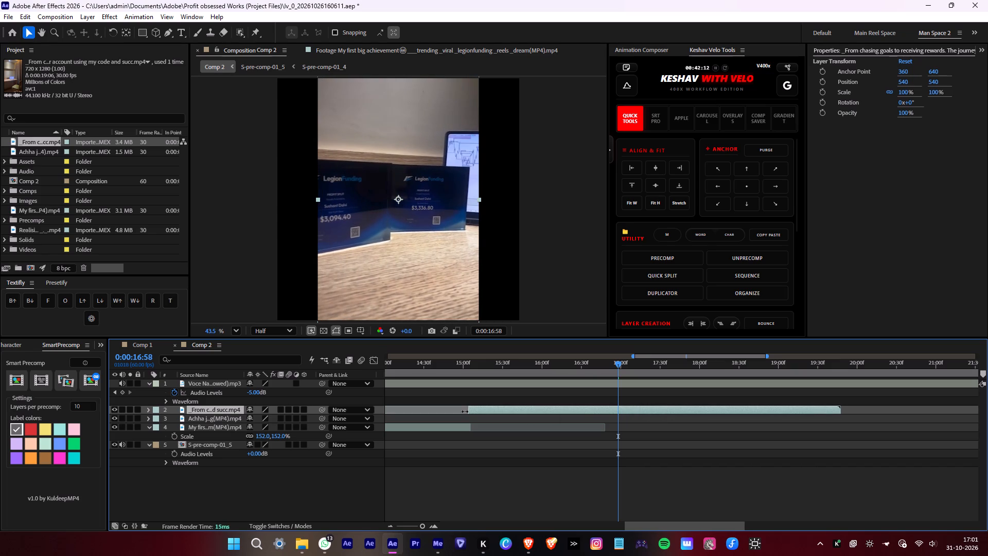
pyautogui.moveTo(465, 411); pyautogui.dragTo(467, 412)
# Slide "From chasing goals" earlier by about half a second, split it at 0:00:15:05 and delete the part before the cut.
pyautogui.click(467, 368)
pyautogui.keyDown('alt'); pyautogui.scroll(1, 471, 367); pyautogui.keyUp('alt')
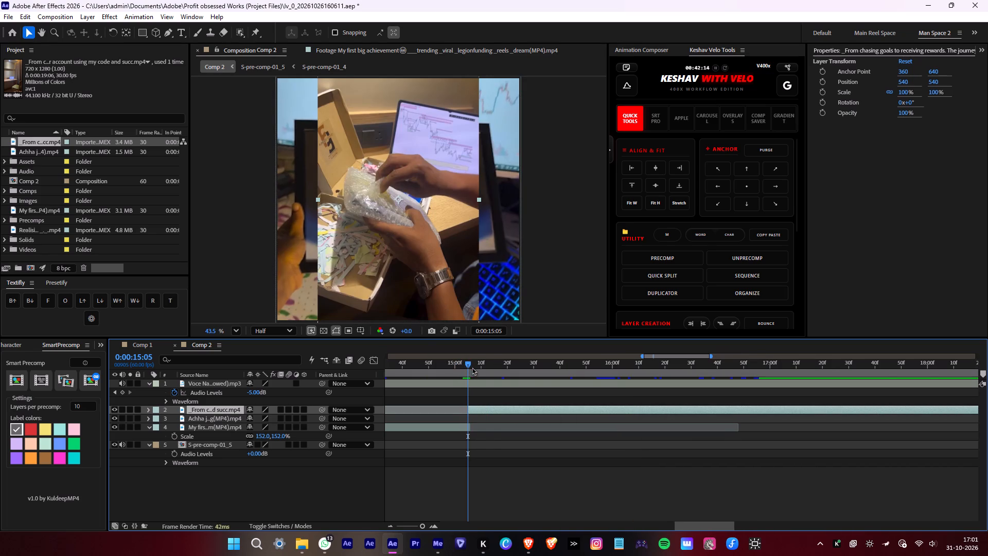
pyautogui.moveTo(527, 411); pyautogui.dragTo(444, 412)
pyautogui.hotkey('alt', 'd')
pyautogui.click(453, 413)
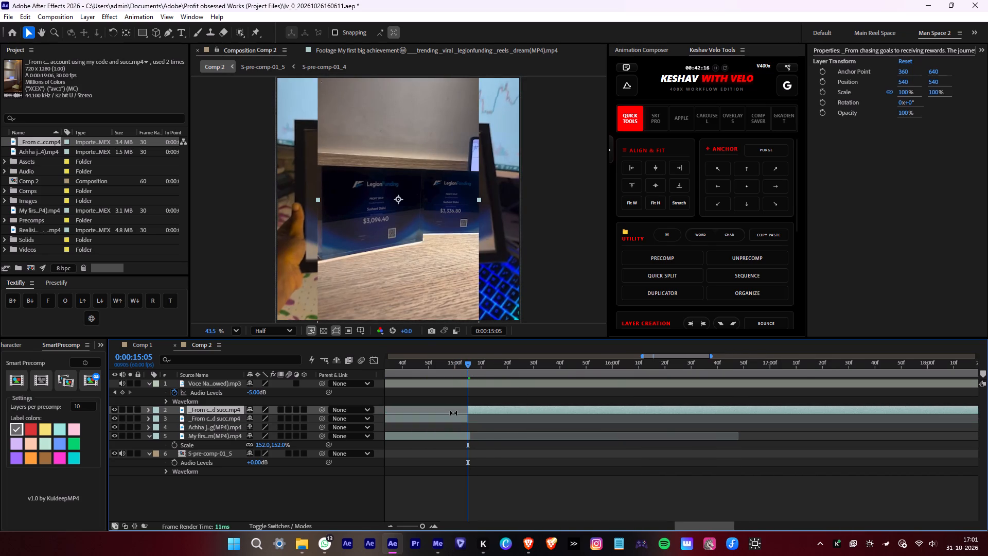
pyautogui.click(455, 417)
pyautogui.press('Delete')
# Scale the "From chasing goals" layer to 155% so it fills the frame.
pyautogui.click(490, 407)
pyautogui.press('s')
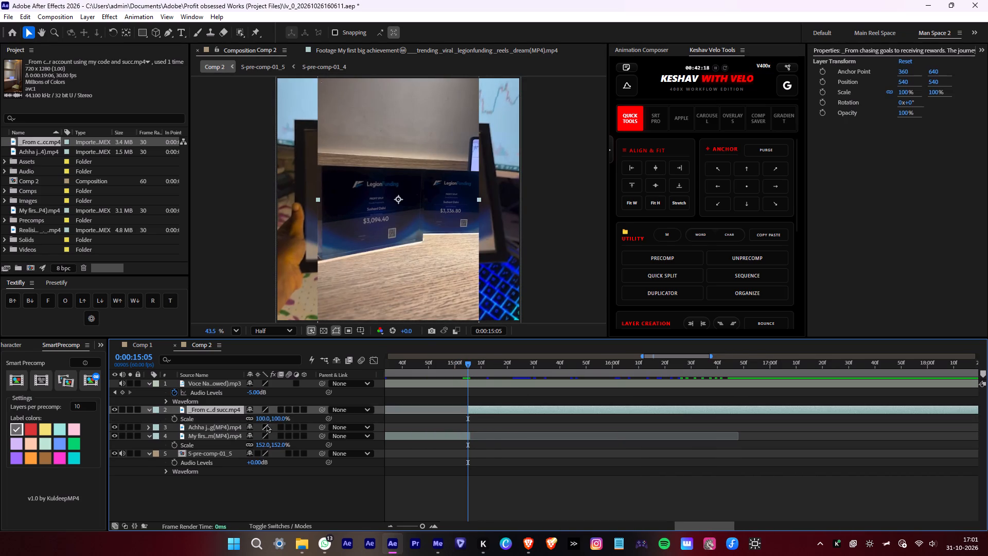
pyautogui.moveTo(262, 419); pyautogui.dragTo(289, 416)
# Play from 0:00:15:05, split the "From chasing goals" layer at 0:00:17:03 and delete the remainder after the cut.
pyautogui.press('space')
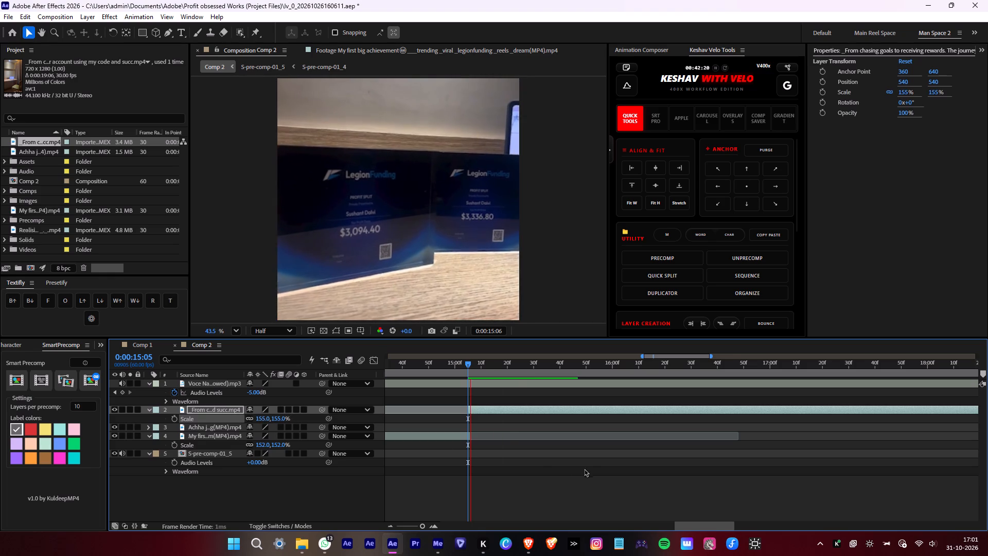
pyautogui.moveTo(627, 465); pyautogui.dragTo(489, 474, button='middle')
pyautogui.keyDown('alt'); pyautogui.scroll(-1, 479, 468); pyautogui.keyUp('alt')
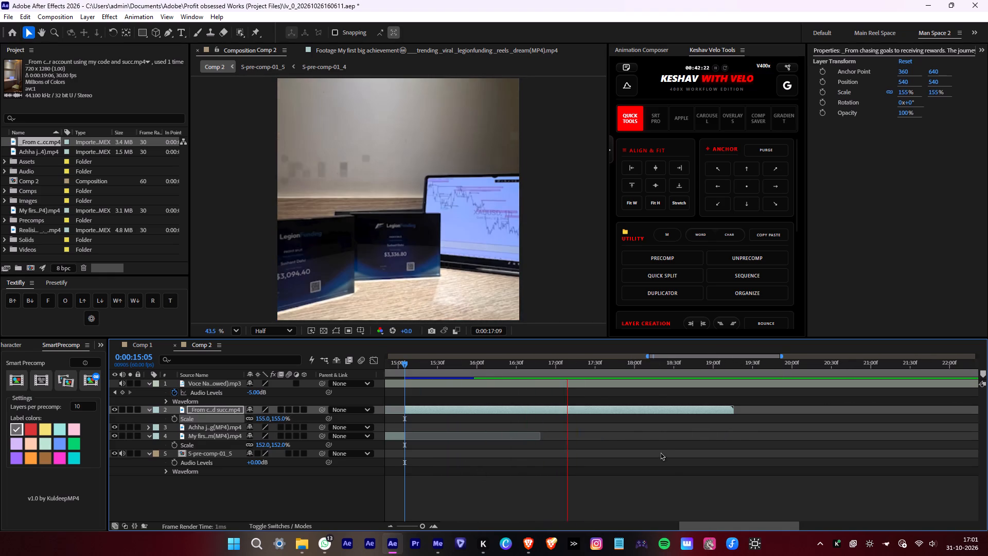
pyautogui.press('space')
pyautogui.moveTo(596, 376); pyautogui.dragTo(559, 379)
pyautogui.hotkey('alt', 'd')
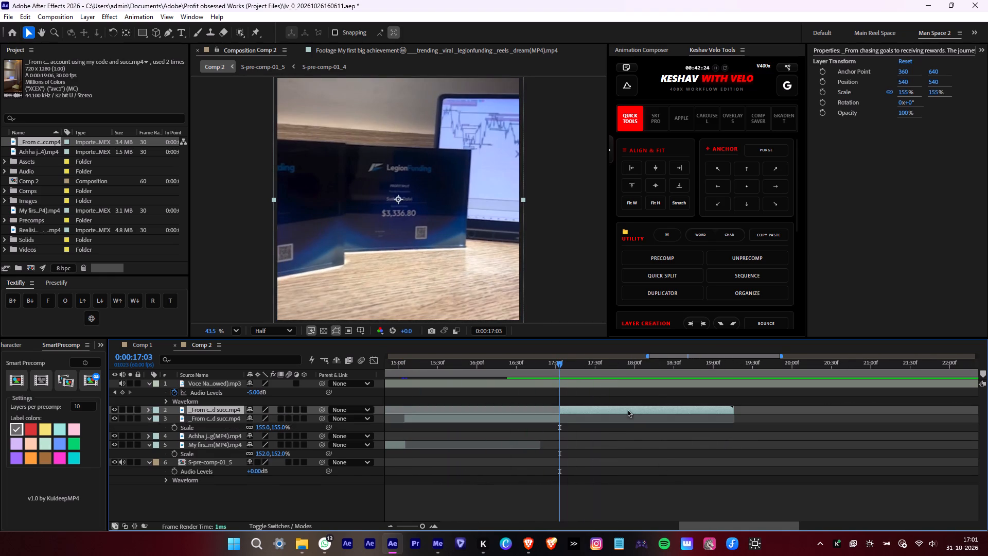
pyautogui.press('Delete')
# Collapse all layer properties and slide "Achha jii" earlier until its $28,540.00 plaque shot falls at 0:00:17:03.
pyautogui.keyDown('alt'); pyautogui.scroll(-5, 636, 404); pyautogui.keyUp('alt')
pyautogui.moveTo(824, 429); pyautogui.dragTo(718, 430)
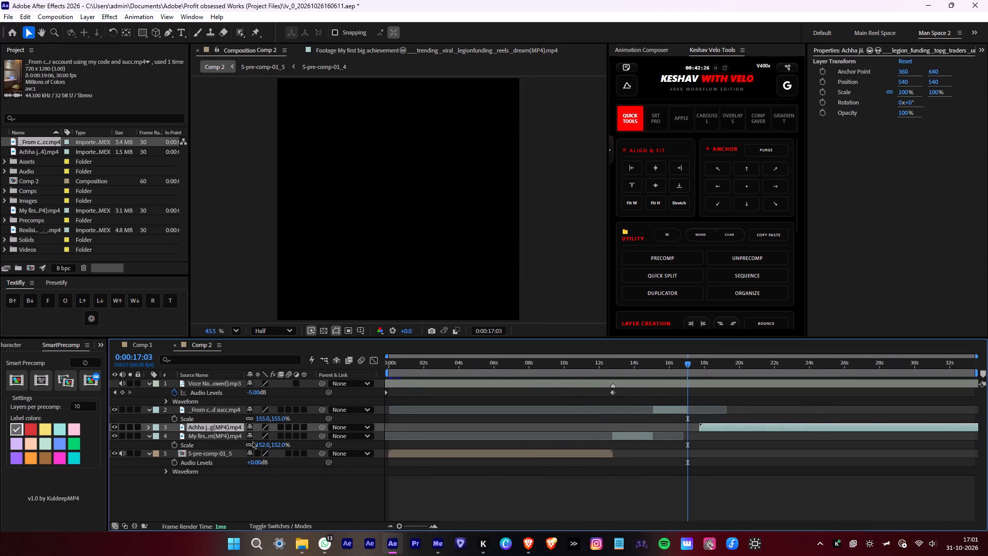
pyautogui.hotkey('ctrl', 'a')
pyautogui.click(147, 409)
pyautogui.click(187, 460)
pyautogui.moveTo(754, 403); pyautogui.dragTo(718, 406)
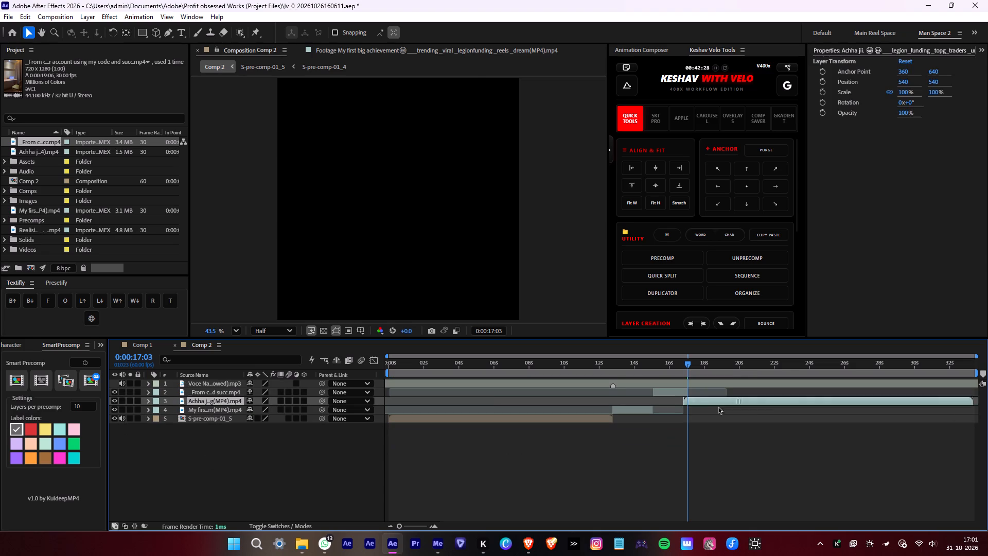
pyautogui.moveTo(718, 406); pyautogui.dragTo(518, 410)
# Scale the "Achha jii" layer to 160% and set its Y position to 405 to push the caption out of frame.
pyautogui.press('s')
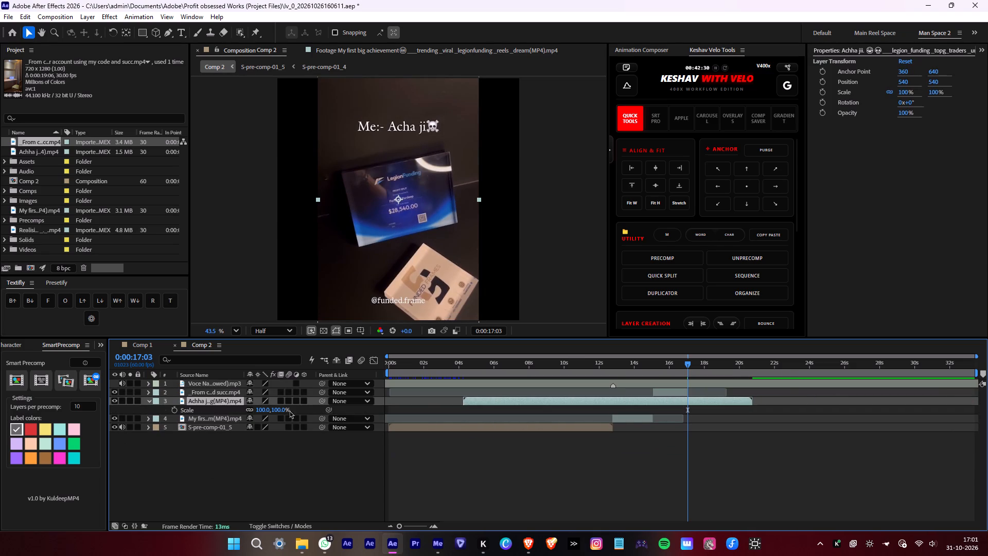
pyautogui.moveTo(265, 410); pyautogui.dragTo(310, 410)
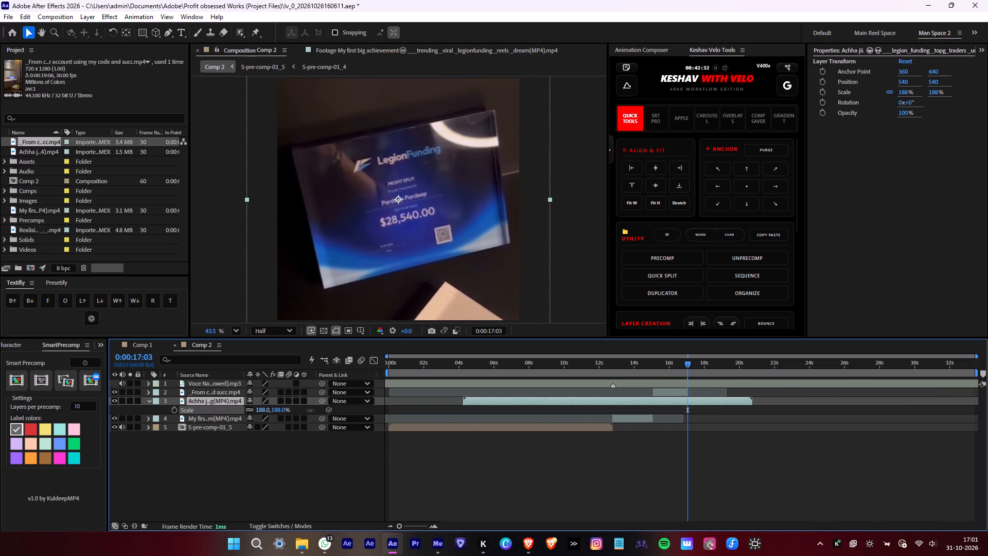
pyautogui.moveTo(310, 410); pyautogui.dragTo(293, 407)
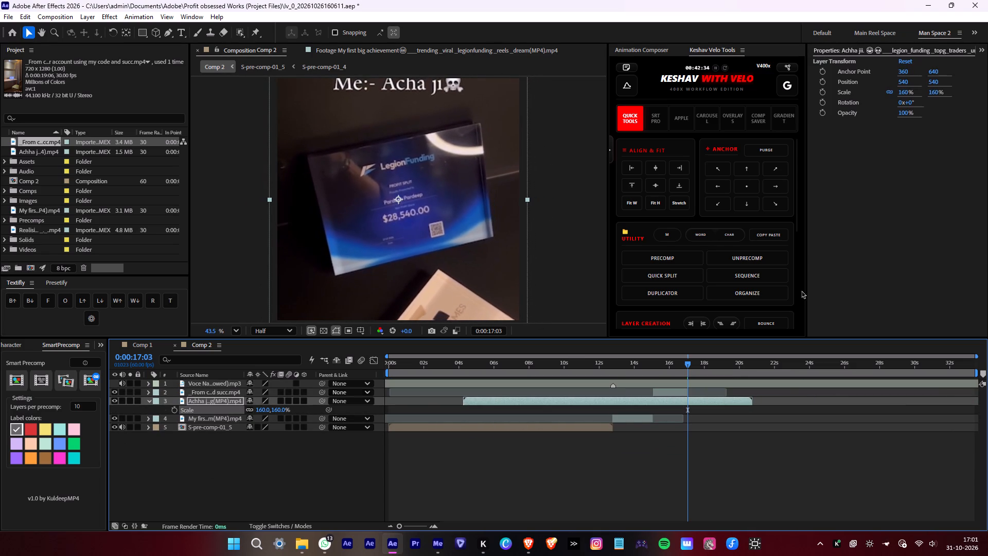
pyautogui.moveTo(936, 83); pyautogui.dragTo(867, 80)
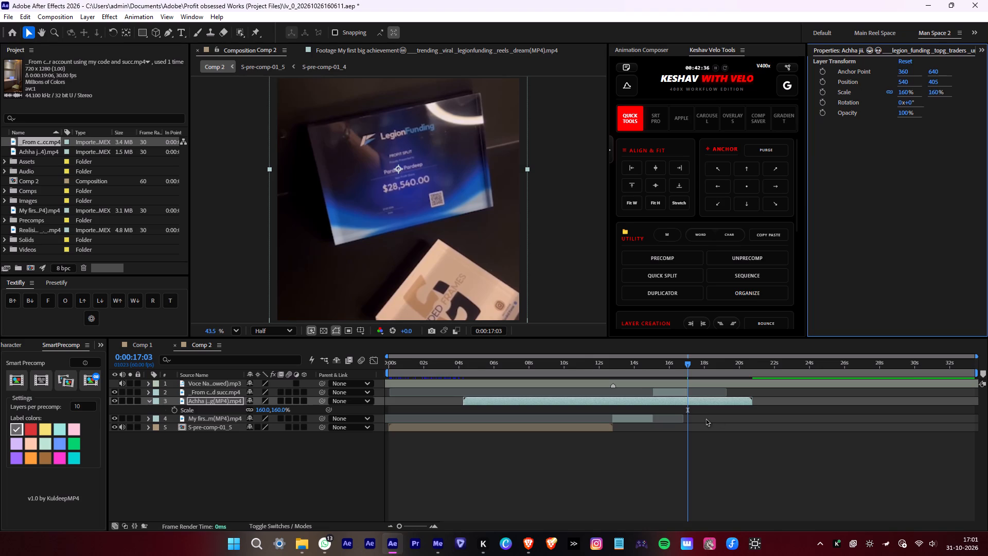
# Play the "Achha jii" shot, split the layer at 0:00:19:36 and 0:00:17:02, and delete the pieces outside those cuts.
pyautogui.keyDown('alt'); pyautogui.scroll(2, 700, 418); pyautogui.keyUp('alt')
pyautogui.press('space')
pyautogui.moveTo(771, 423); pyautogui.dragTo(621, 440, button='middle')
pyautogui.keyDown('alt'); pyautogui.scroll(-1, 620, 438); pyautogui.keyUp('alt')
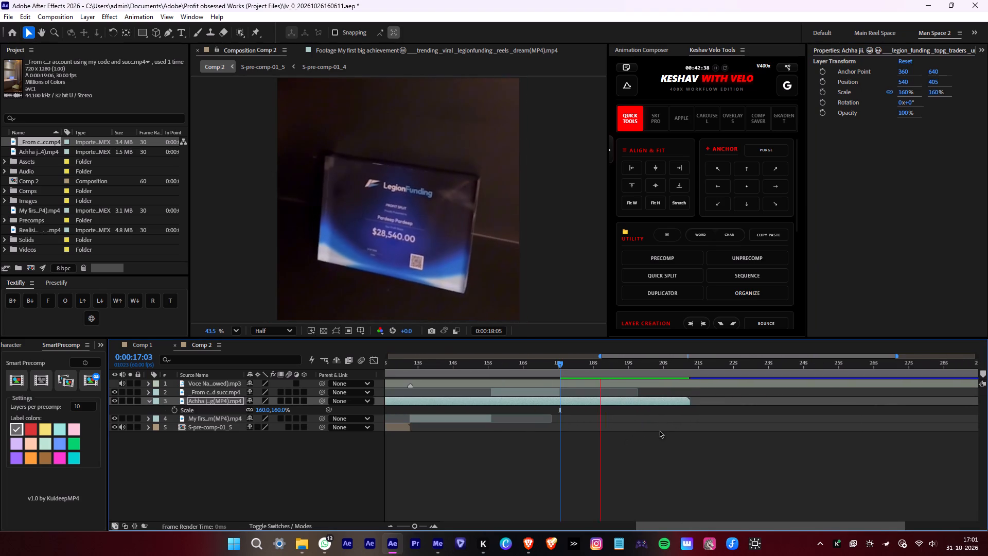
pyautogui.press('space')
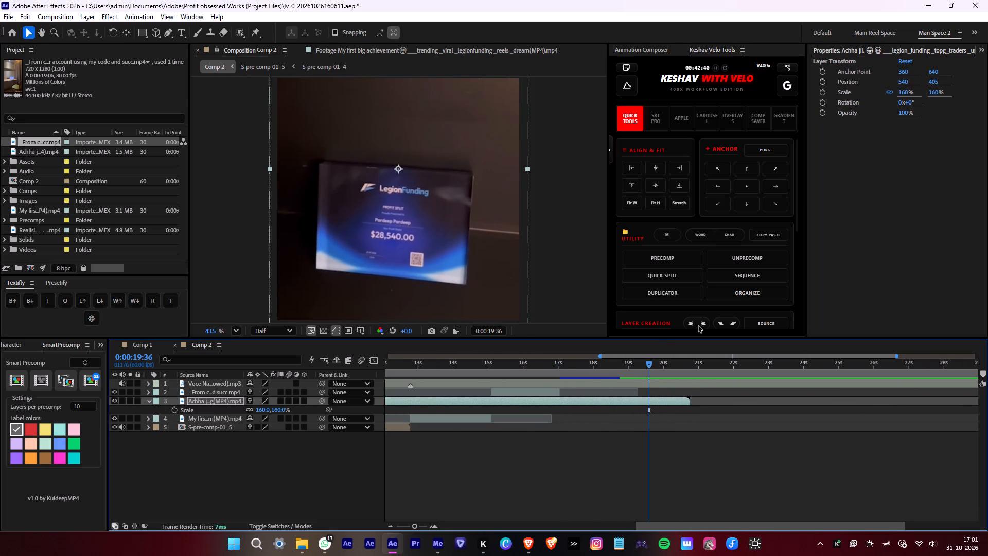
pyautogui.hotkey('alt', 'd')
pyautogui.keyDown('alt'); pyautogui.scroll(1, 573, 390); pyautogui.keyUp('alt')
pyautogui.click(548, 371)
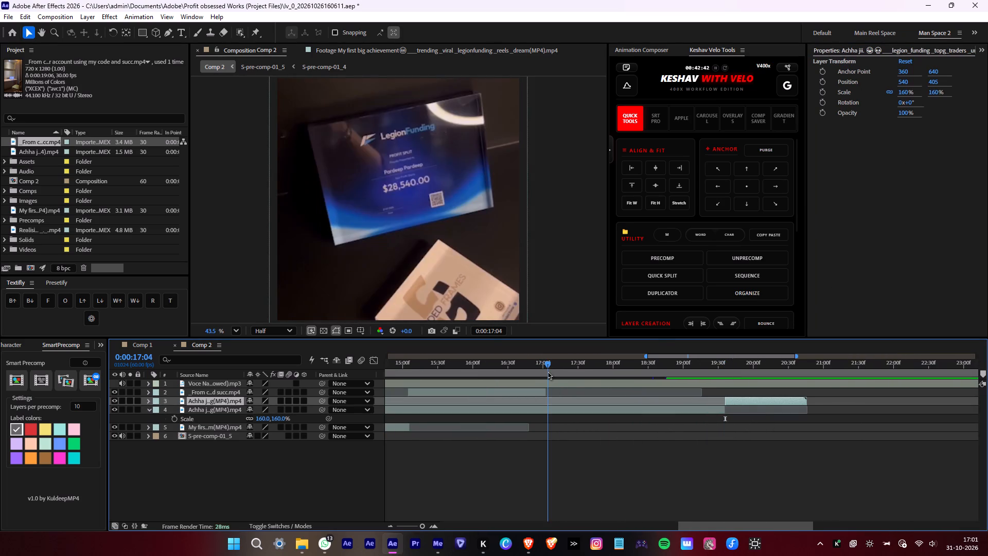
pyautogui.click(563, 406)
pyautogui.hotkey('alt', 'd')
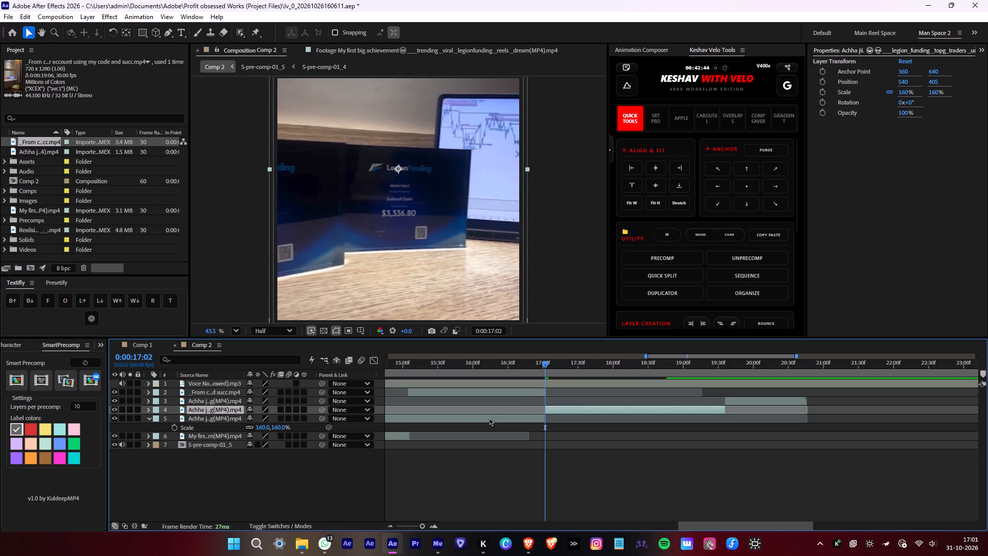
pyautogui.click(489, 418)
pyautogui.press('Delete')
pyautogui.click(766, 401)
pyautogui.press('Delete')
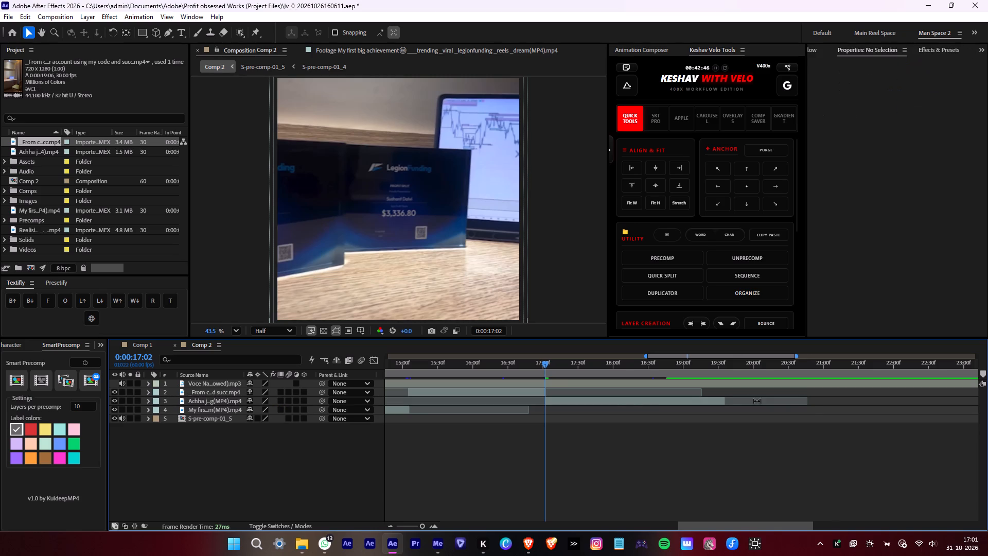
# Move the "Achha jii" layer above "From chasing goals" in the layer stack and play its shot from 0:00:17:02.
pyautogui.moveTo(217, 401); pyautogui.dragTo(223, 390)
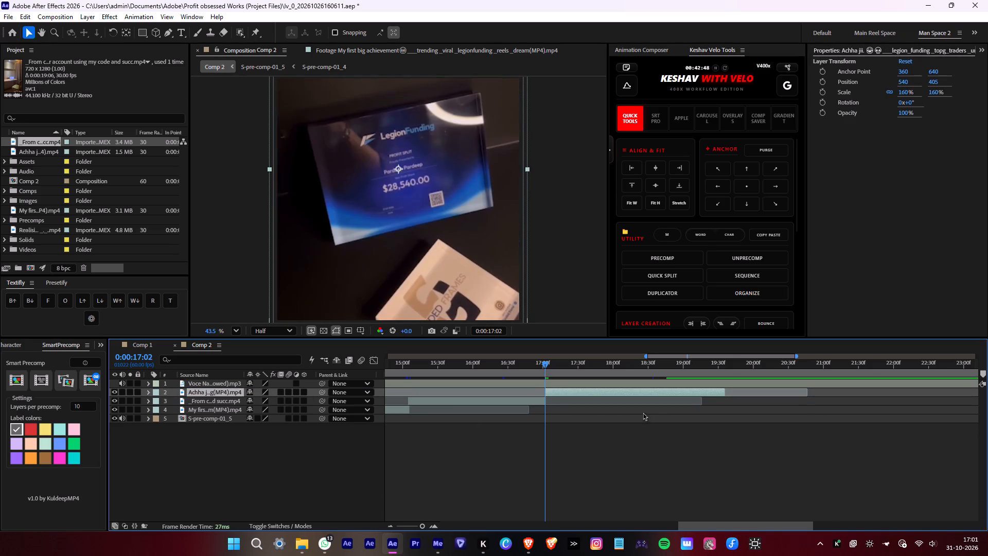
pyautogui.press('space')
pyautogui.keyDown('alt'); pyautogui.scroll(-1, 654, 411); pyautogui.keyUp('alt')
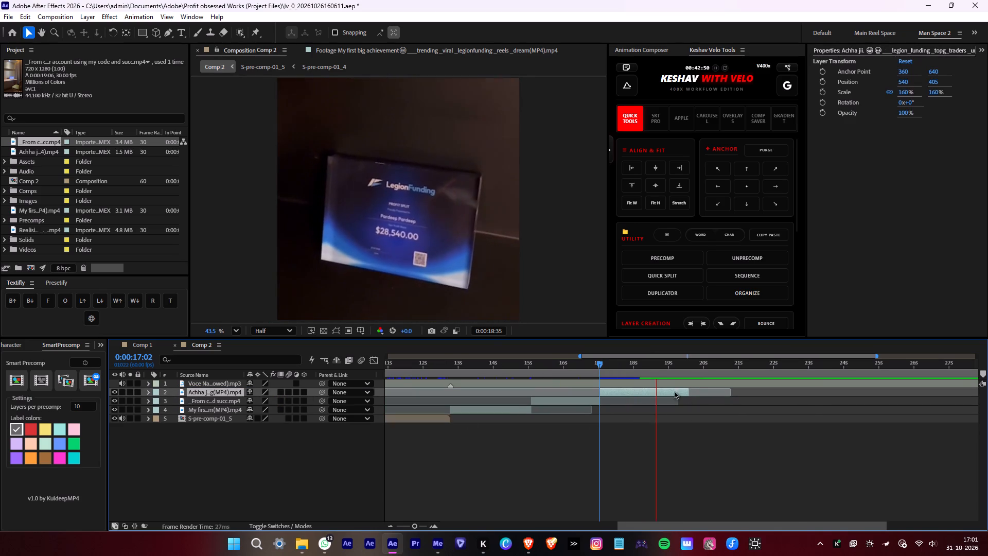
pyautogui.press('space')
# Precompose the "My first big achievement", "From chasing goals" and "Achha jii" clips into individual precomps.
pyautogui.moveTo(648, 364); pyautogui.dragTo(469, 389)
pyautogui.click(476, 414)
pyautogui.click(480, 409)
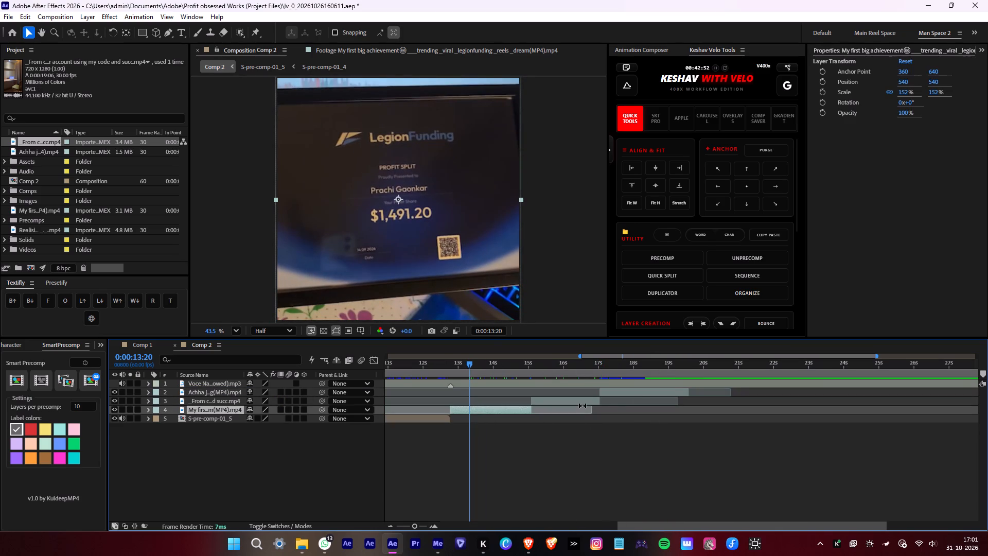
pyautogui.keyDown('shift'); pyautogui.click(650, 394); pyautogui.keyUp('shift')
pyautogui.hotkey('alt', 'p')
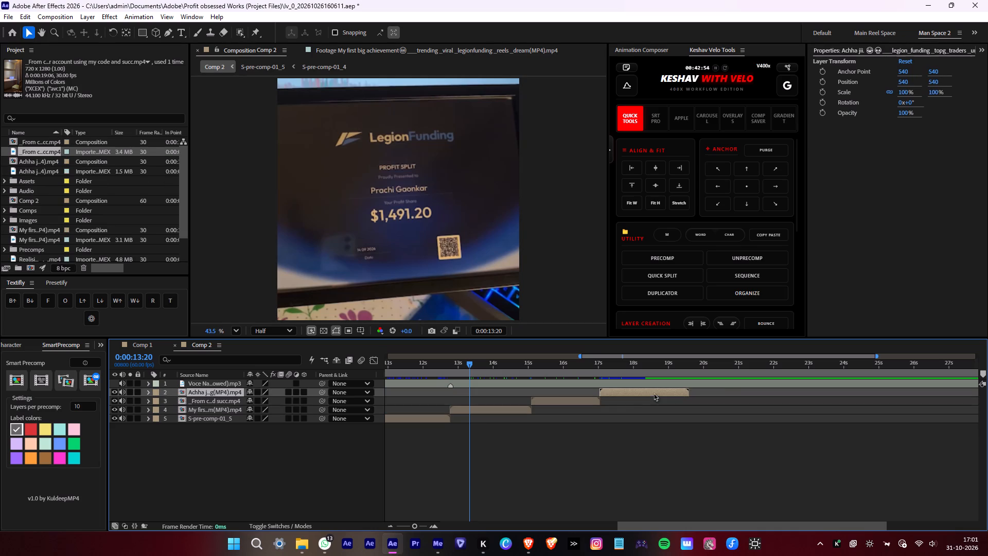
pyautogui.click(672, 425)
# Play from 0:00:11:04 into the first payout clip and add an adjustment layer matching each of the three payout precomps.
pyautogui.keyDown('alt'); pyautogui.scroll(-2, 527, 373); pyautogui.keyUp('alt')
pyautogui.moveTo(578, 361); pyautogui.dragTo(573, 363)
pyautogui.press('space')
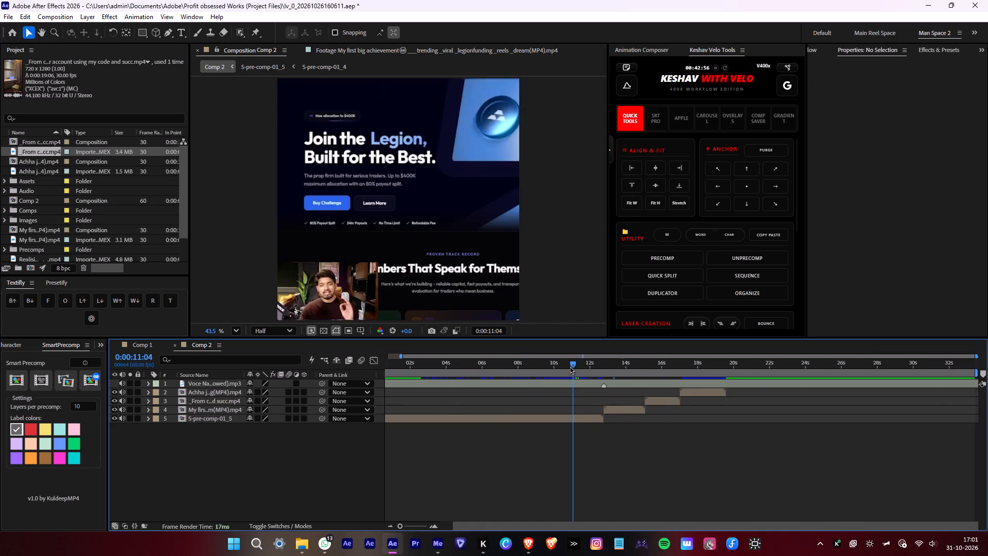
pyautogui.keyDown('alt'); pyautogui.scroll(1, 645, 419); pyautogui.keyUp('alt')
pyautogui.keyDown('alt'); pyautogui.moveTo(642, 422); pyautogui.dragTo(581, 437, button='middle'); pyautogui.keyUp('alt')
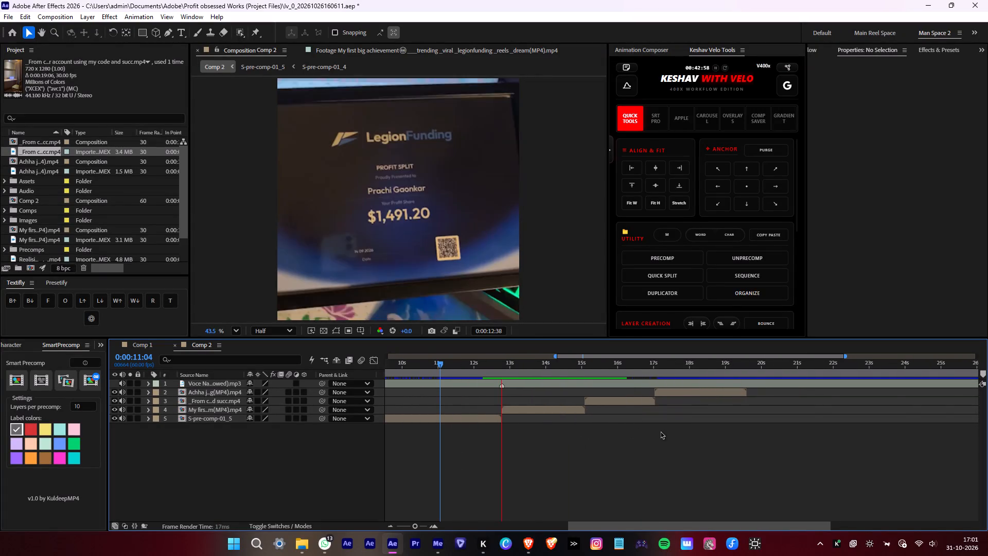
pyautogui.press('space')
pyautogui.click(578, 407)
pyautogui.keyDown('shift'); pyautogui.click(664, 394); pyautogui.keyUp('shift')
pyautogui.hotkey('alt', 'a')
pyautogui.click(653, 425)
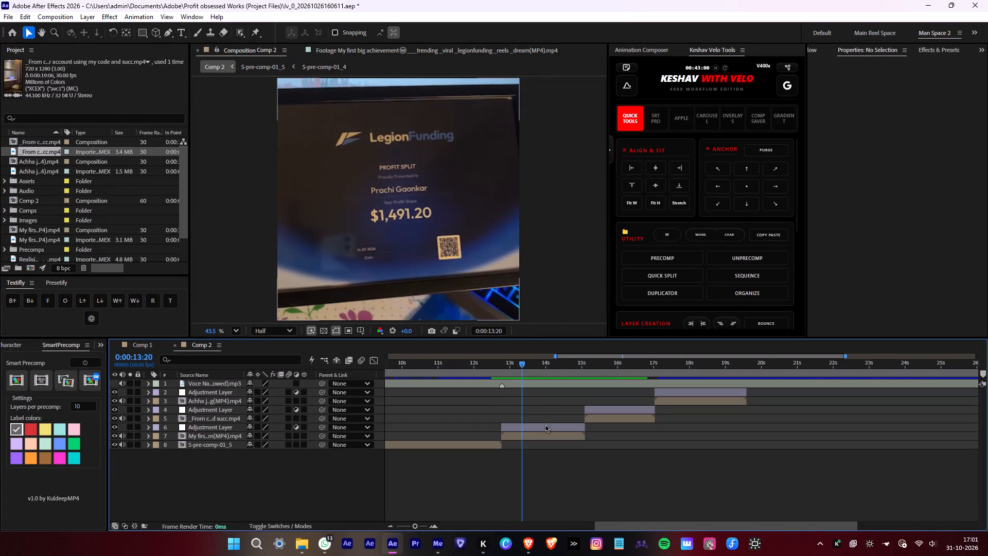
# Apply the "Twitch + zoom out (best)" preset to the adjustment layer over "My first big achievement", starting at 0:00:12:46.
pyautogui.click(544, 424)
pyautogui.press('i')
pyautogui.hotkey('ctrl', 'space')
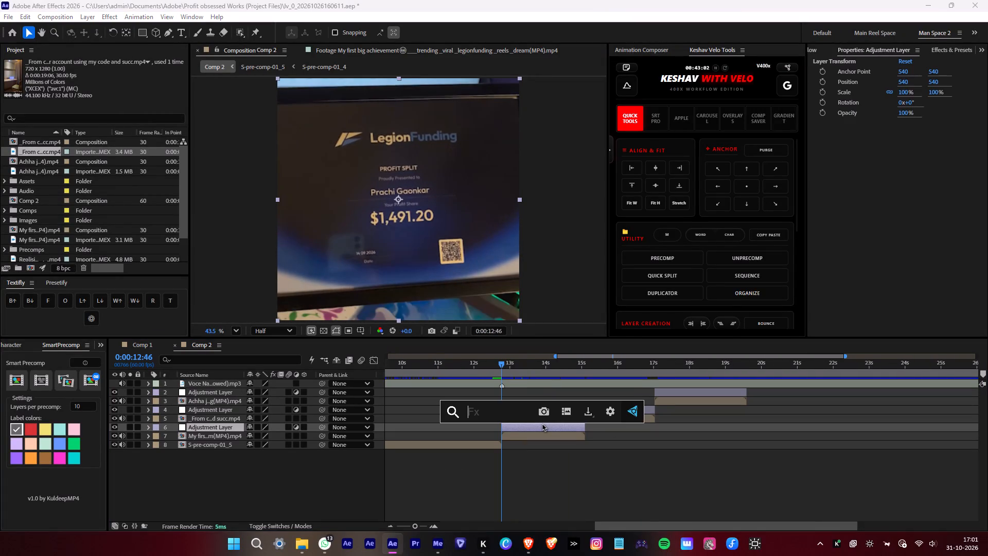
pyautogui.write('twi')
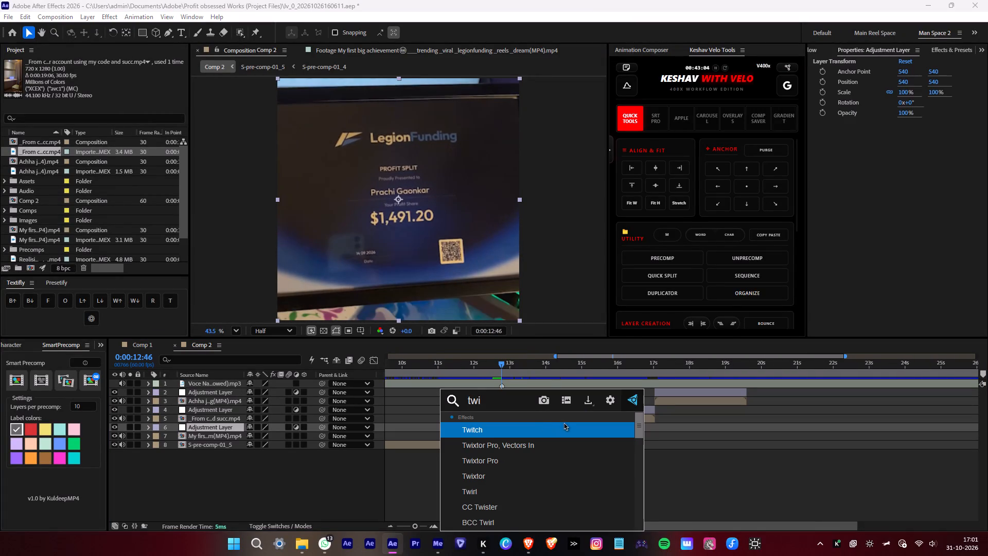
pyautogui.scroll(-8, 546, 451)
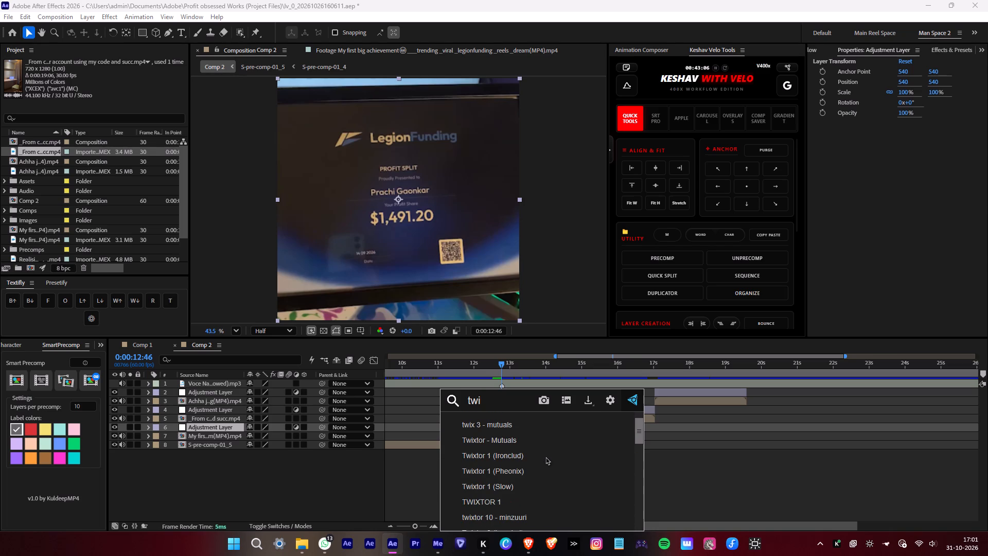
pyautogui.press('t')
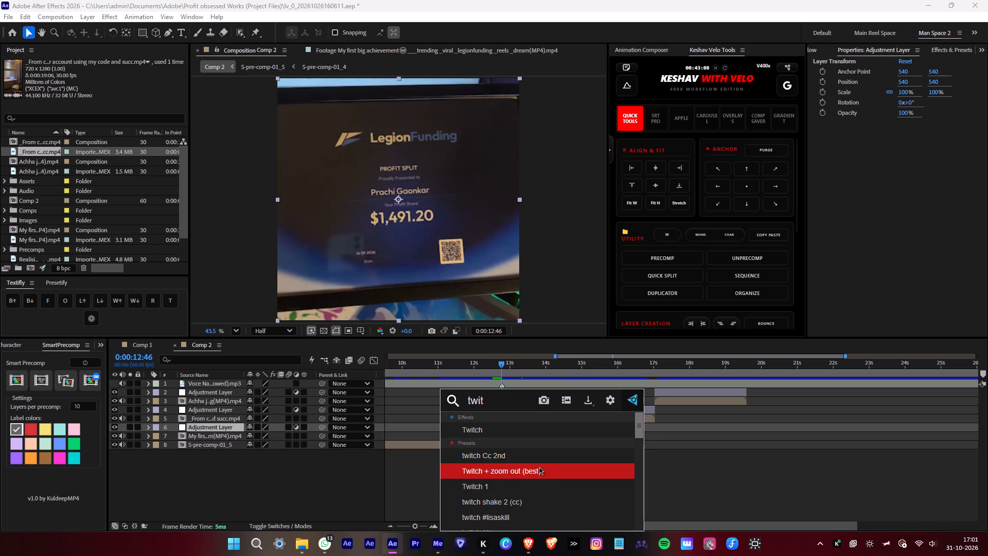
pyautogui.click(539, 466)
# Move the last S_BlurMoCurves Z Dist keyframe on this adjustment layer to just past the layer's end.
pyautogui.press('u')
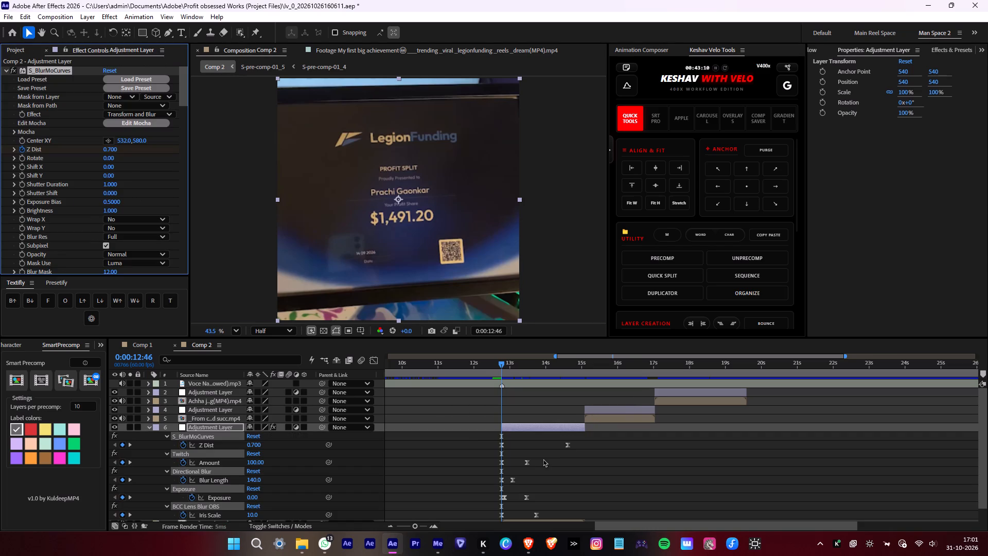
pyautogui.moveTo(472, 441); pyautogui.dragTo(573, 455)
pyautogui.keyDown('alt'); pyautogui.moveTo(567, 446); pyautogui.dragTo(586, 449); pyautogui.keyUp('alt')
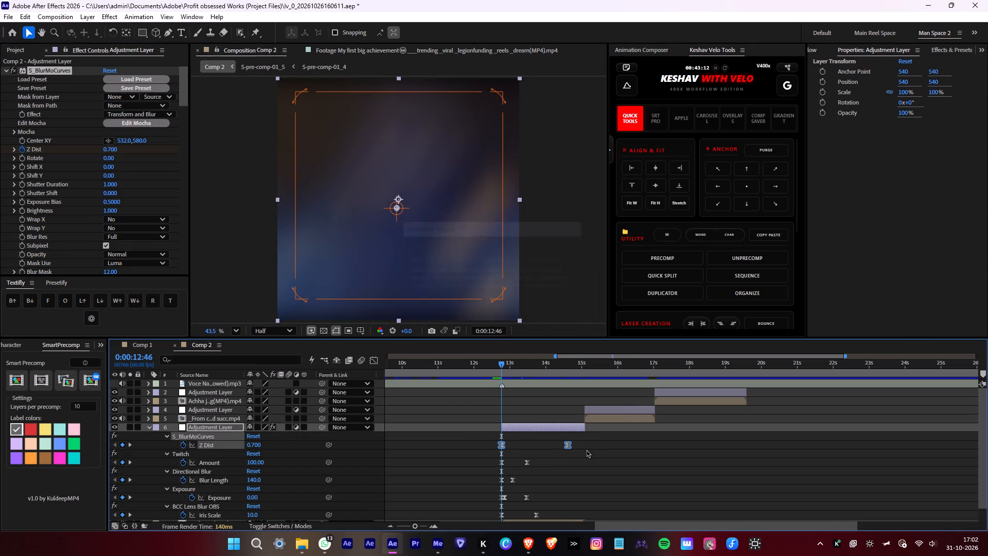
pyautogui.keyDown('alt'); pyautogui.moveTo(586, 449); pyautogui.dragTo(588, 449); pyautogui.keyUp('alt')
pyautogui.keyDown('alt'); pyautogui.moveTo(568, 445); pyautogui.dragTo(590, 446); pyautogui.keyUp('alt')
pyautogui.click(670, 467)
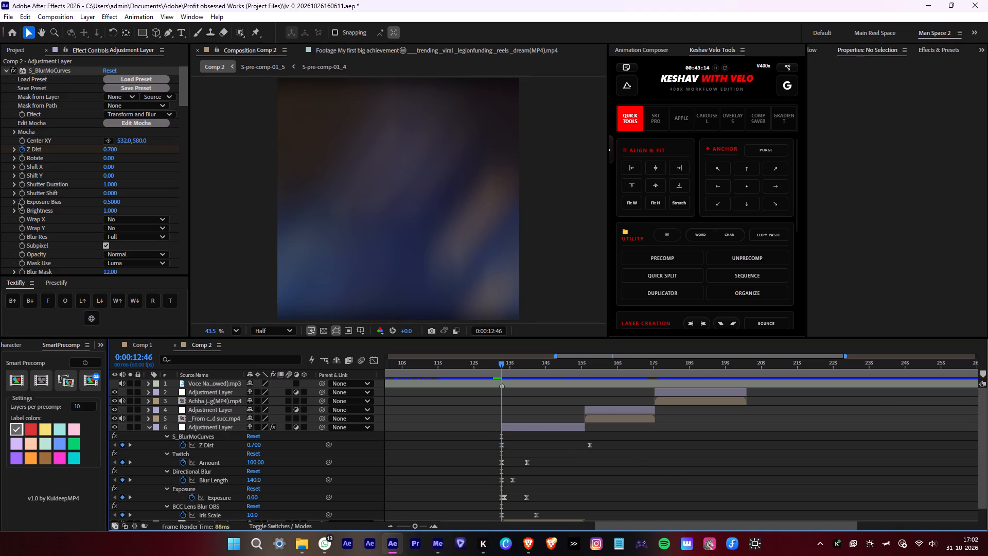
# Copy all the twitch effects onto the adjustment layer over "From chasing goals", starting at 0:00:15:05, and select its Z Dist keyframes.
pyautogui.keyDown('ctrl'); pyautogui.click(52, 175); pyautogui.keyUp('ctrl')
pyautogui.hotkey('ctrl', 'a')
pyautogui.hotkey('ctrl', 'c')
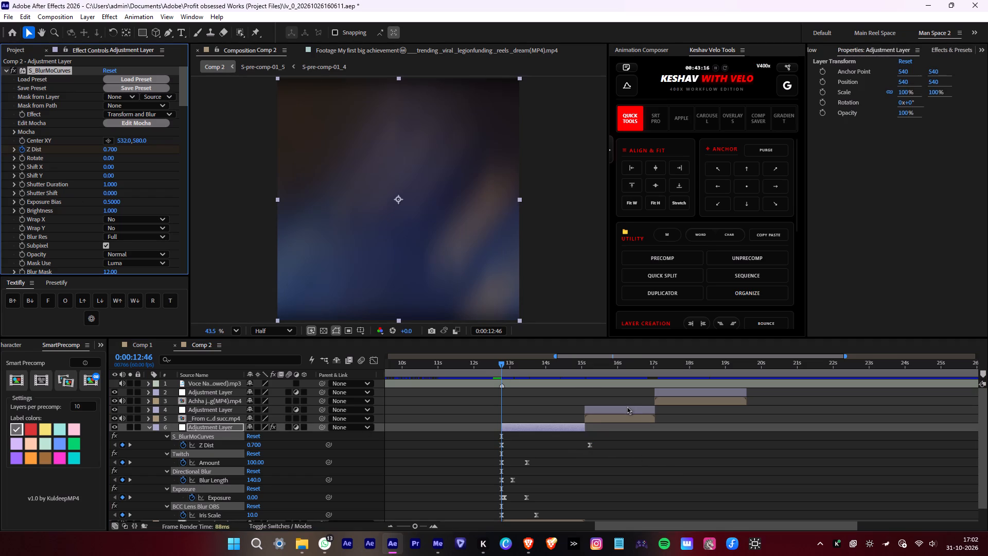
pyautogui.click(625, 408)
pyautogui.press('i')
pyautogui.hotkey('ctrl', 'v')
pyautogui.press('u')
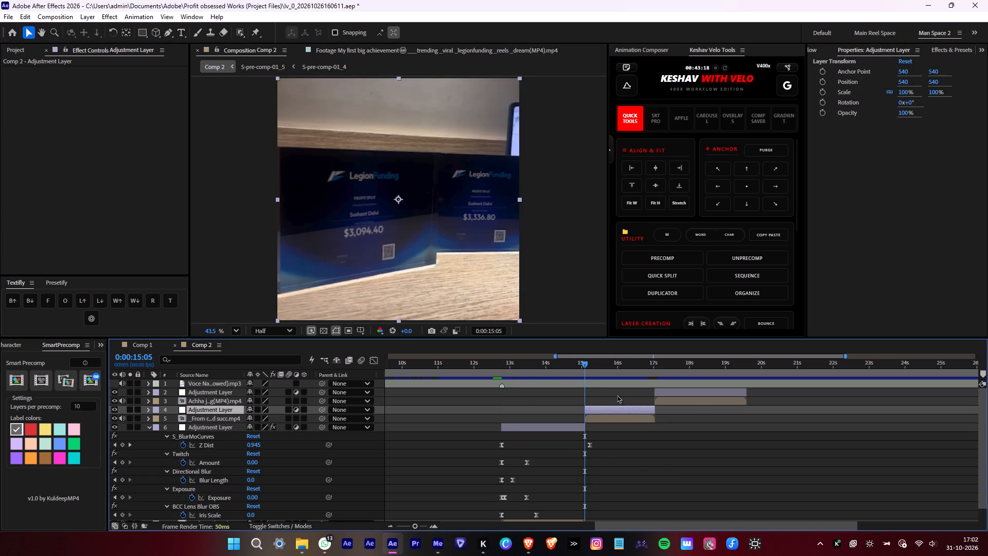
pyautogui.moveTo(685, 423); pyautogui.dragTo(541, 434)
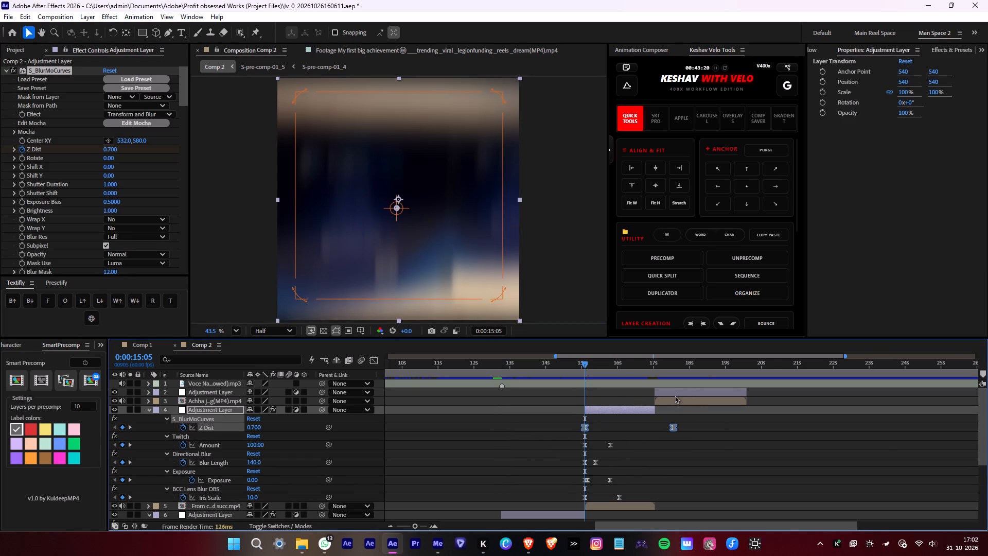
# Paste the effects onto the "Achha jii" adjustment layer at 0:00:17:02 and move its last Z Dist keyframe just past the layer's end.
pyautogui.click(675, 394)
pyautogui.press('i')
pyautogui.hotkey('ctrl', 'v')
pyautogui.press('u')
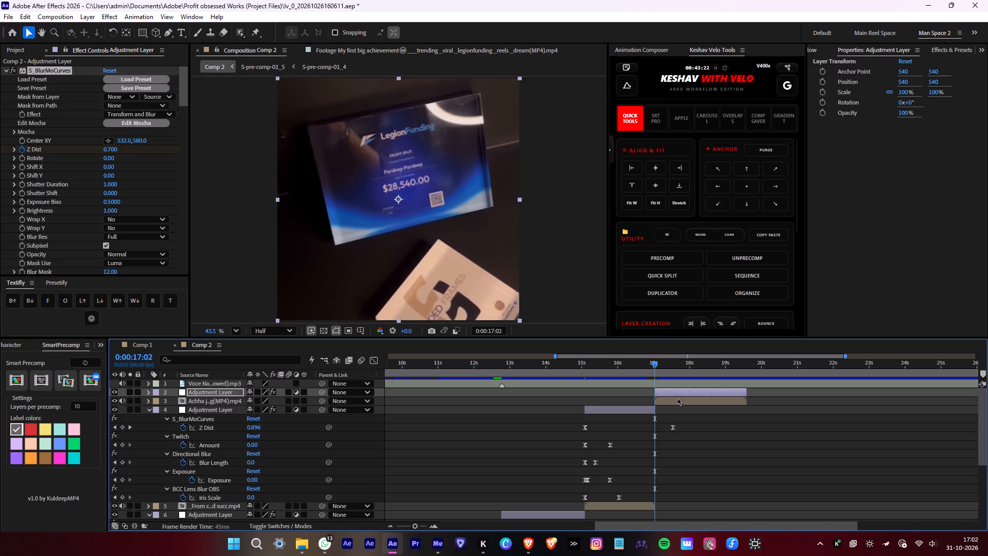
pyautogui.moveTo(758, 404); pyautogui.dragTo(622, 420)
pyautogui.keyDown('alt'); pyautogui.moveTo(742, 409); pyautogui.dragTo(743, 409); pyautogui.keyUp('alt')
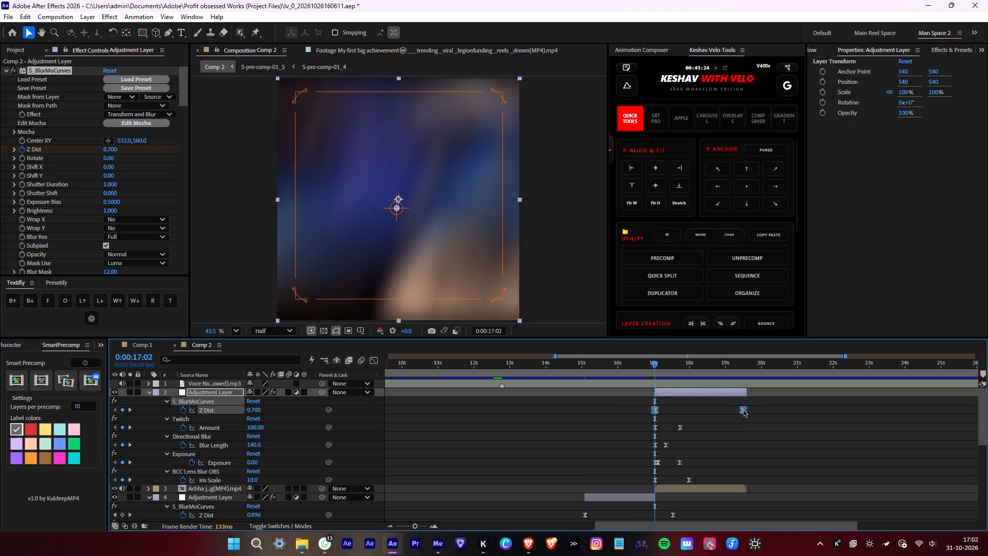
pyautogui.keyDown('alt'); pyautogui.moveTo(743, 409); pyautogui.dragTo(752, 409); pyautogui.keyUp('alt')
# Move the last Z Dist keyframe over "From chasing goals" earlier to just past the layer's end, and collapse all layer properties.
pyautogui.scroll(-3, 758, 409)
pyautogui.moveTo(679, 427); pyautogui.dragTo(547, 443)
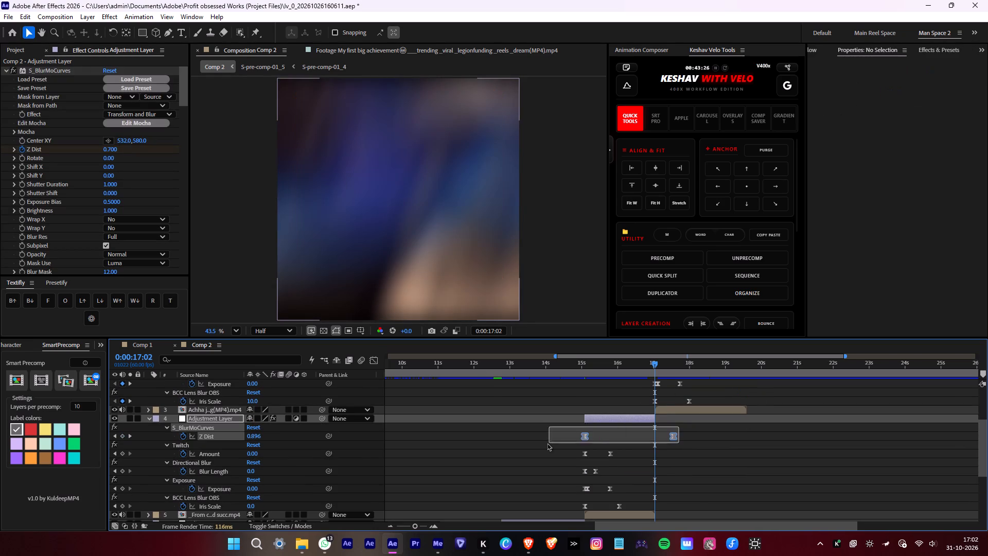
pyautogui.moveTo(547, 443); pyautogui.dragTo(545, 443)
pyautogui.keyDown('alt'); pyautogui.moveTo(673, 436); pyautogui.dragTo(662, 436); pyautogui.keyUp('alt')
pyautogui.click(720, 435)
pyautogui.hotkey('ctrl', 'a')
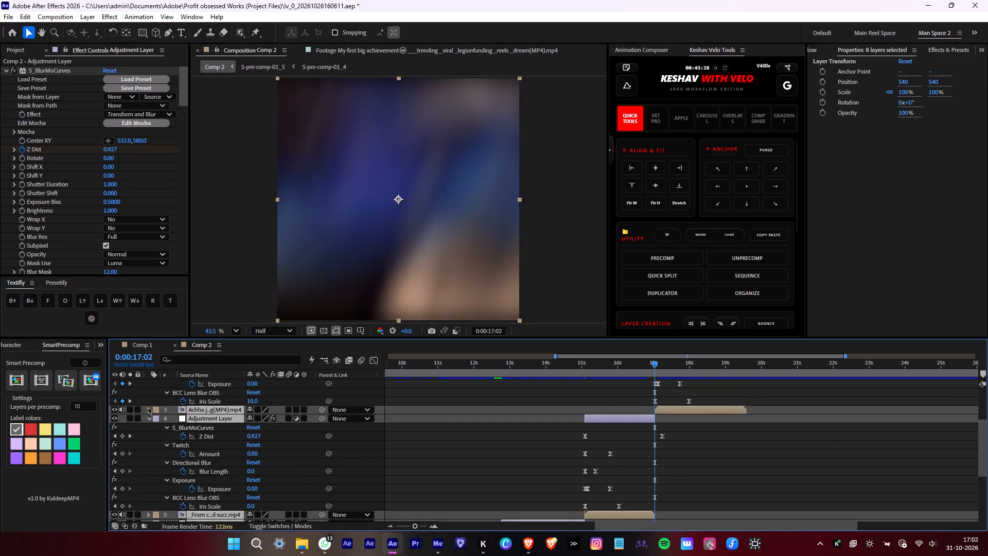
pyautogui.click(149, 416)
pyautogui.scroll(-2, 647, 422)
pyautogui.moveTo(679, 432); pyautogui.dragTo(673, 433)
pyautogui.click(577, 437)
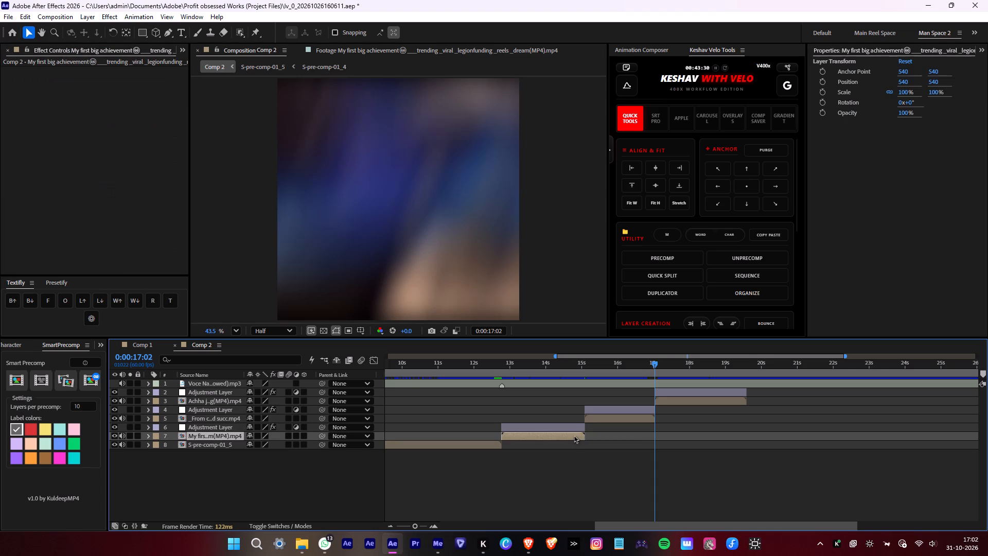
# Inspect the nested S-pre-comp-01_5 and S-pre-comp-01_4 timelines, return to Comp 2 and close both precomps.
pyautogui.keyDown('alt'); pyautogui.scroll(-4, 575, 433); pyautogui.keyUp('alt')
pyautogui.click(758, 444)
pyautogui.moveTo(627, 372); pyautogui.dragTo(583, 380)
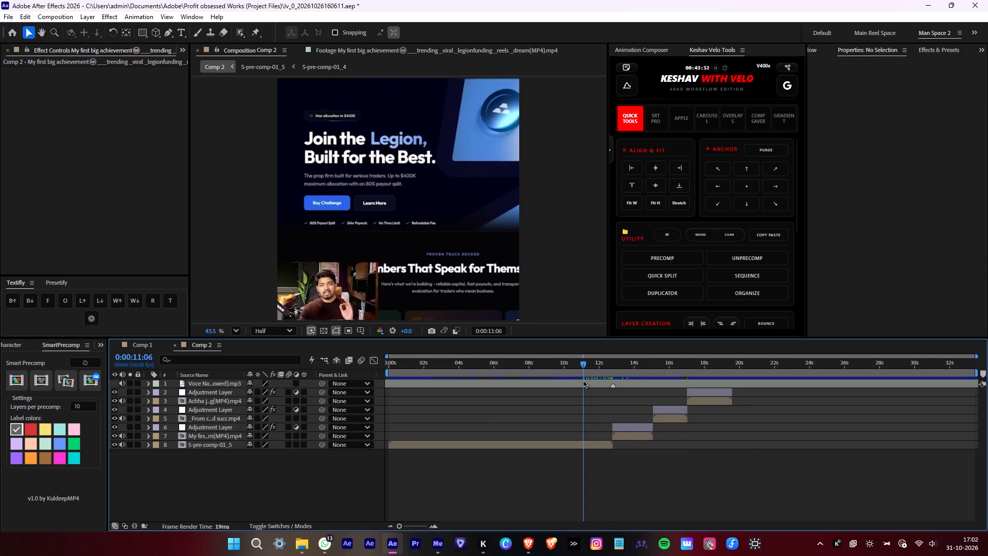
pyautogui.moveTo(583, 380); pyautogui.dragTo(592, 382)
pyautogui.doubleClick(566, 445)
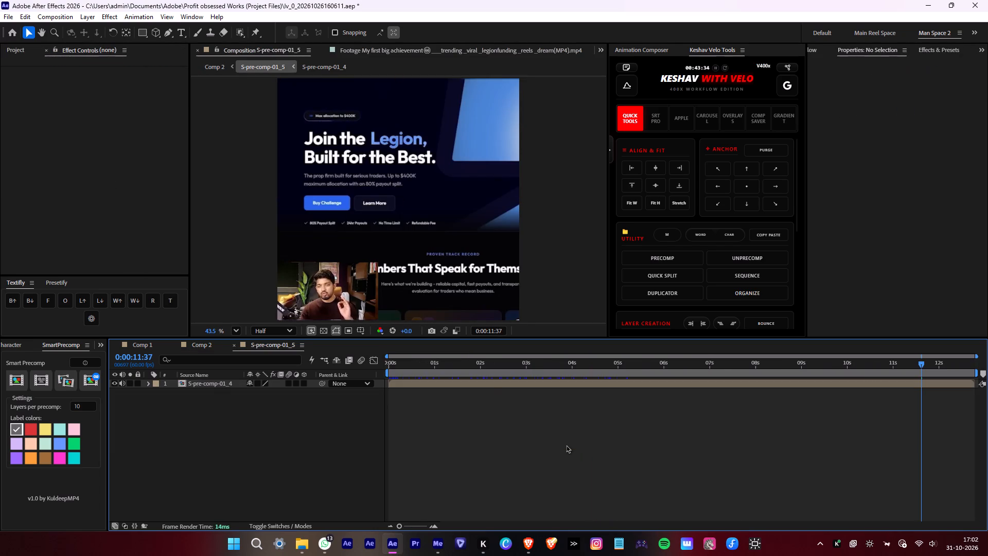
pyautogui.doubleClick(490, 386)
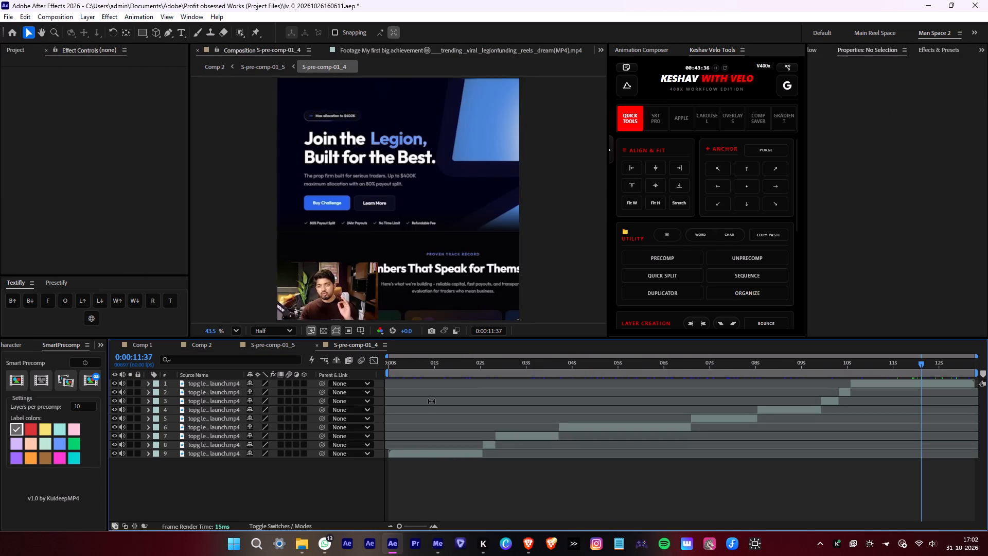
pyautogui.click(206, 342)
pyautogui.tripleClick(237, 343)
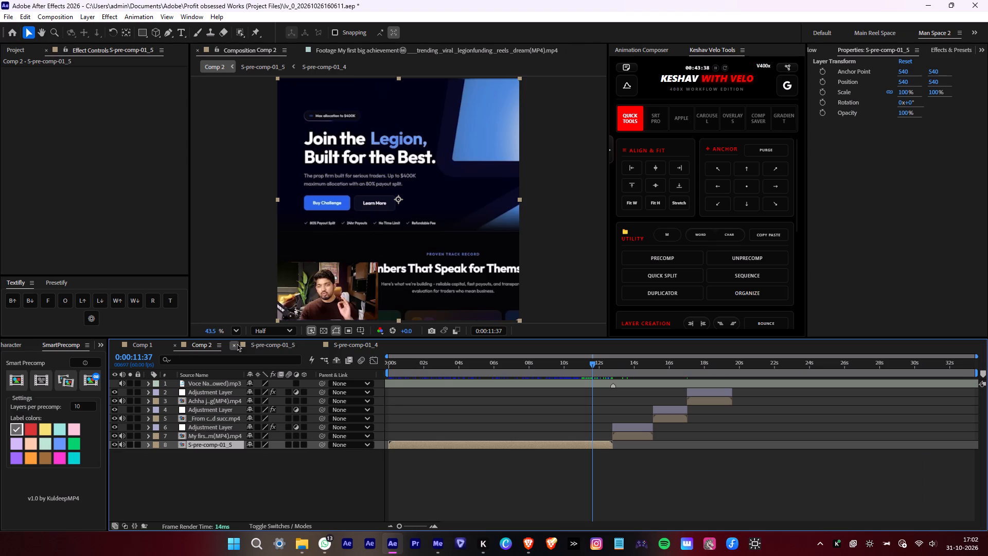
pyautogui.click(237, 343)
# Play Comp 2 from the start, from 0:00:12:46 and from 0:00:11:34 to review the transition into the first payout clip.
pyautogui.moveTo(583, 370); pyautogui.dragTo(344, 369)
pyautogui.press('space')
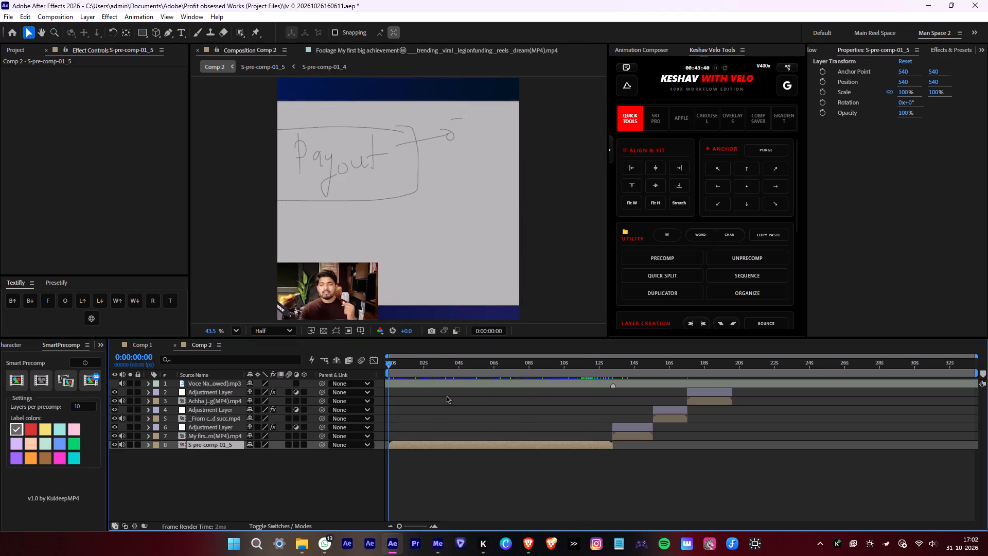
pyautogui.click(677, 454)
pyautogui.press('space')
pyautogui.click(631, 429)
pyautogui.write('i')
pyautogui.press('space')
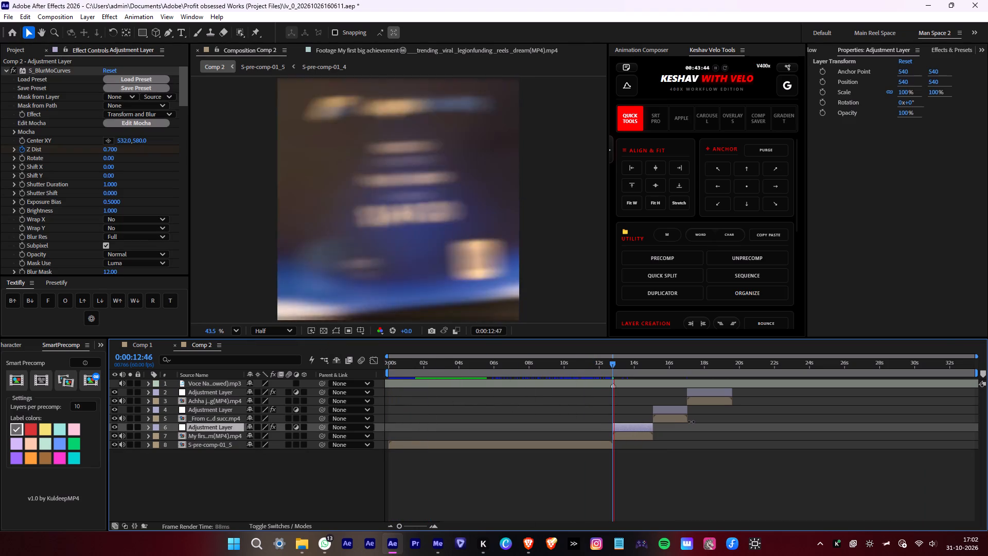
pyautogui.moveTo(611, 366); pyautogui.dragTo(590, 373)
pyautogui.press('space')
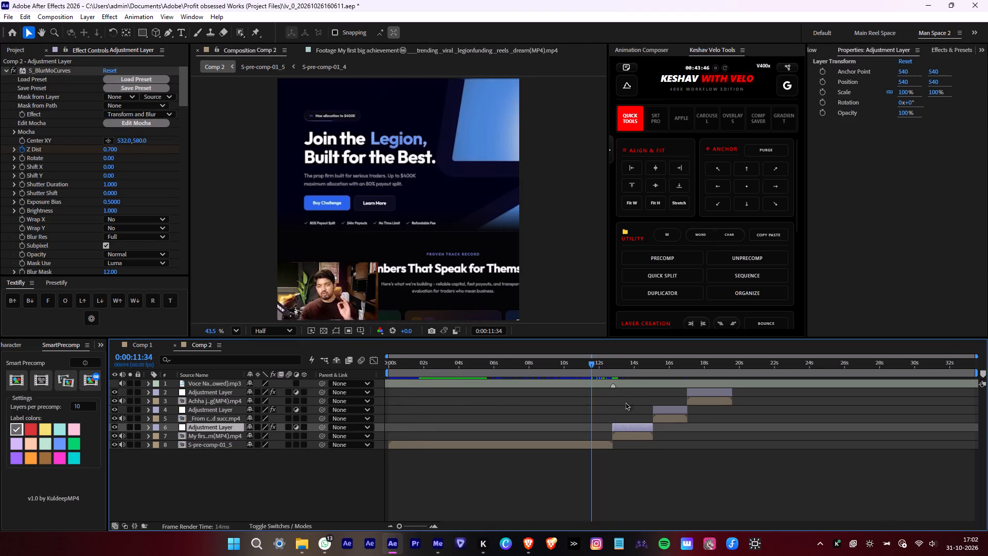
pyautogui.keyDown('alt'); pyautogui.scroll(1, 627, 402); pyautogui.keyUp('alt')
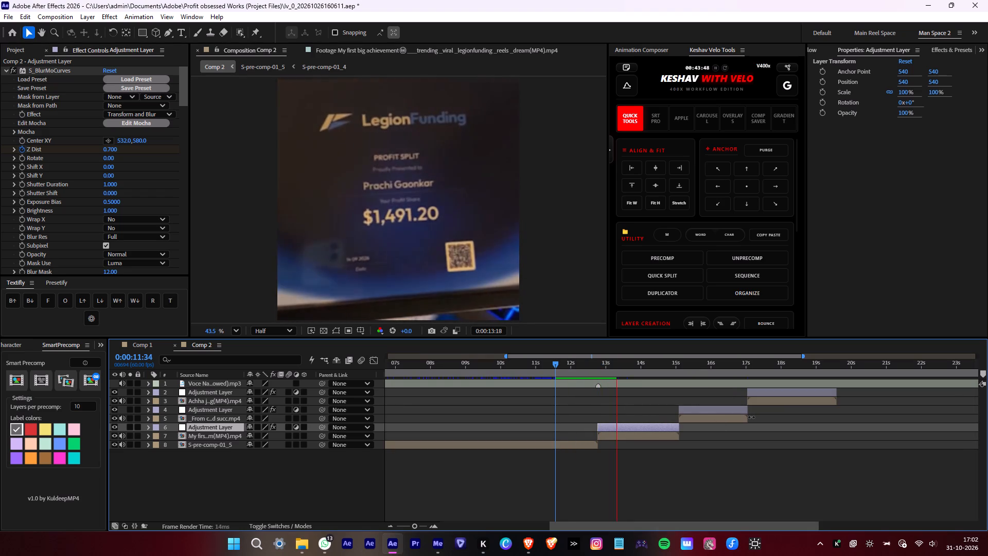
pyautogui.press('space')
# Set the work area to run from the comp's start to the end of S-pre-comp-01_5 at 0:00:12:46.
pyautogui.moveTo(519, 365); pyautogui.dragTo(309, 372)
pyautogui.click(729, 440)
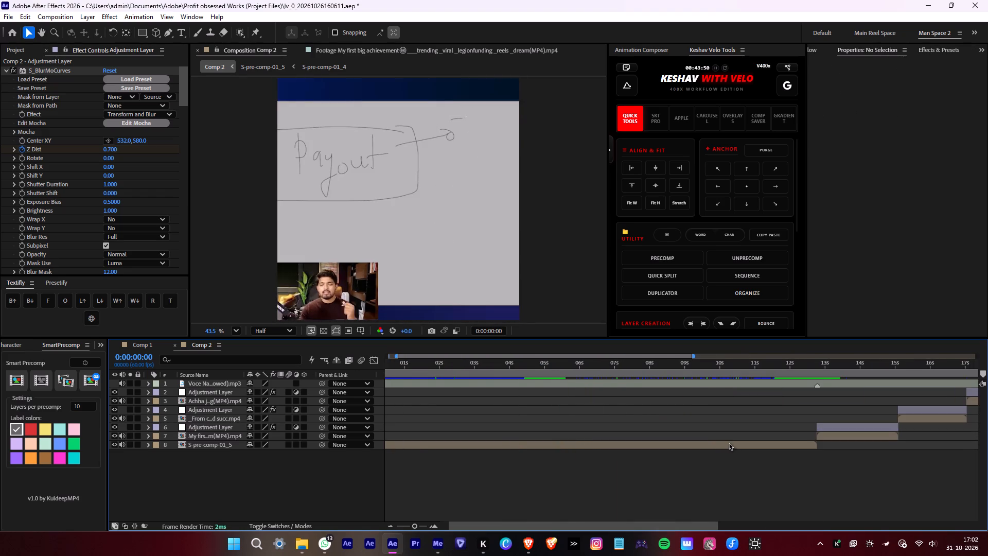
pyautogui.click(729, 444)
pyautogui.press('o')
pyautogui.press('n')
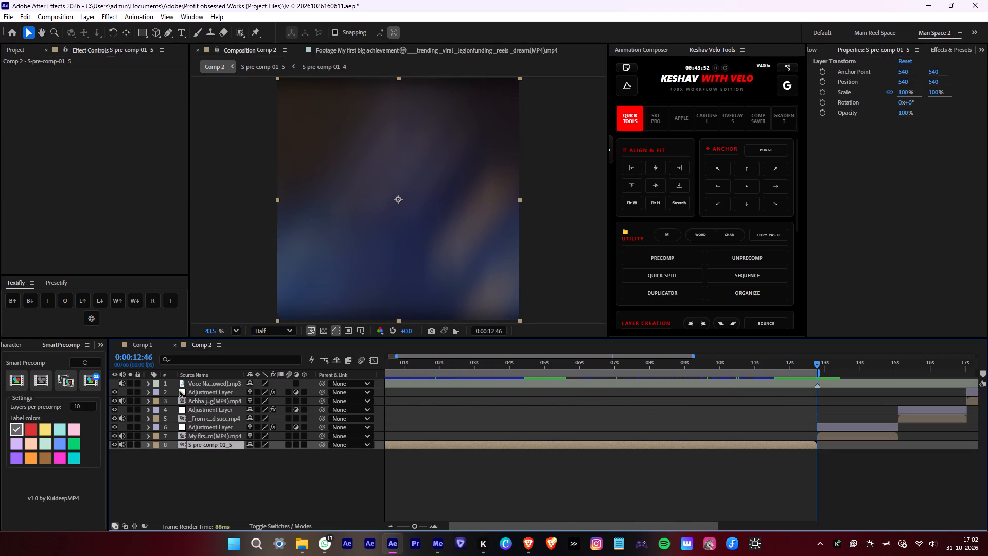
# Mute the "Voce Na" song layer and return the playhead to 0:00:00:00.
pyautogui.click(124, 381)
pyautogui.keyDown('alt'); pyautogui.scroll(-4, 575, 401); pyautogui.keyUp('alt')
pyautogui.moveTo(526, 368); pyautogui.dragTo(306, 370)
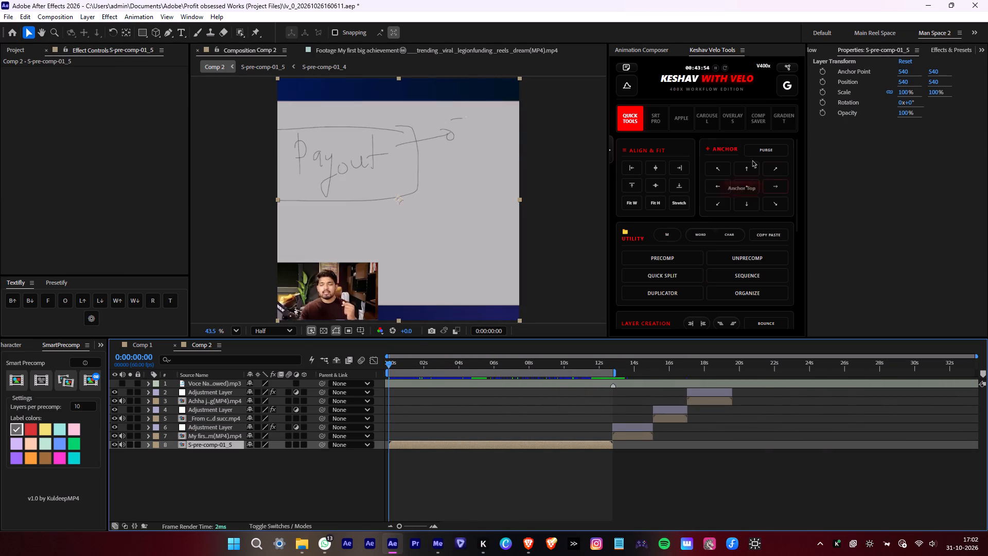
# Generate Hinglish captions for the work area with SRT Pro's automatic captioning.
pyautogui.click(678, 120)
pyautogui.click(653, 120)
pyautogui.click(770, 152)
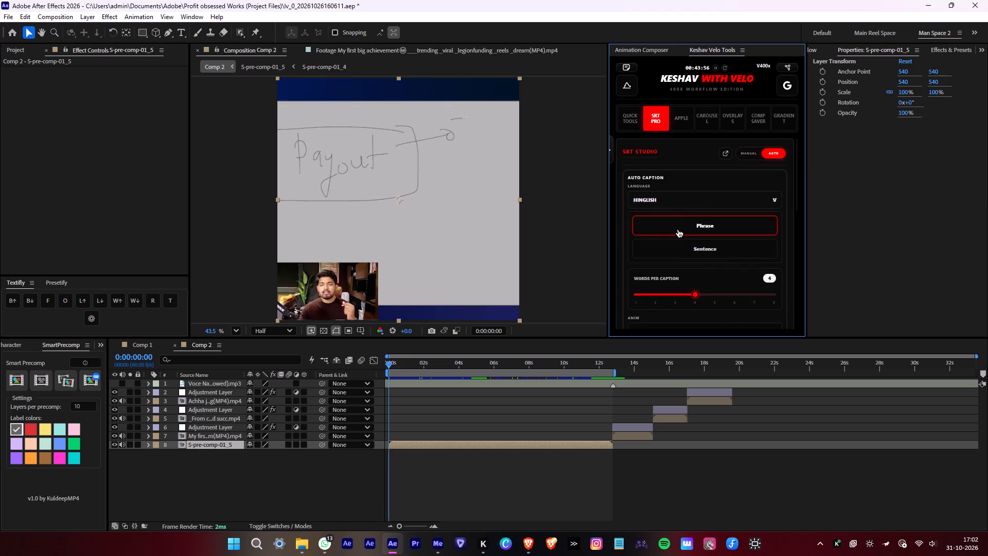